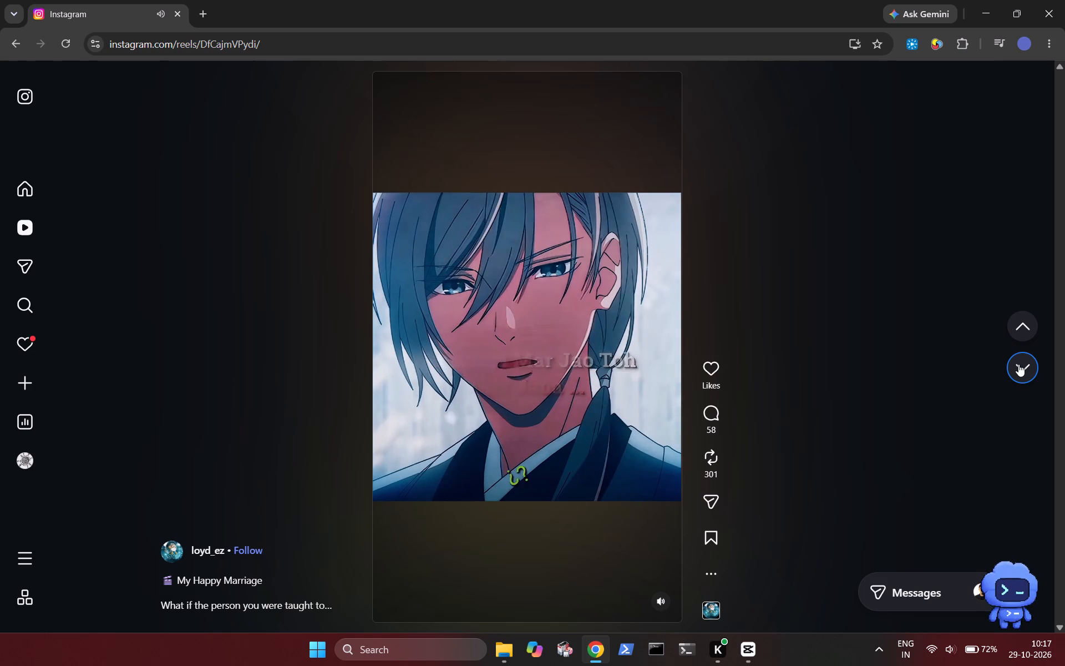
Advance to the next Instagram reel.
left_click(1018, 364)
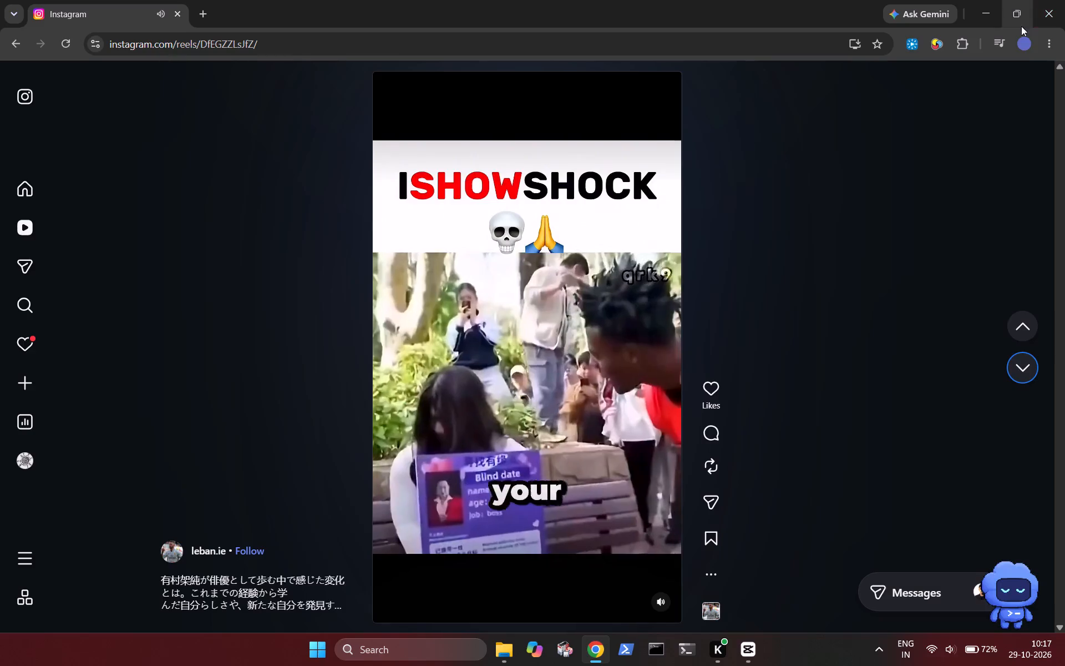
Open a new browser window under the Chrome profile named Shiva.
left_click(1022, 36)
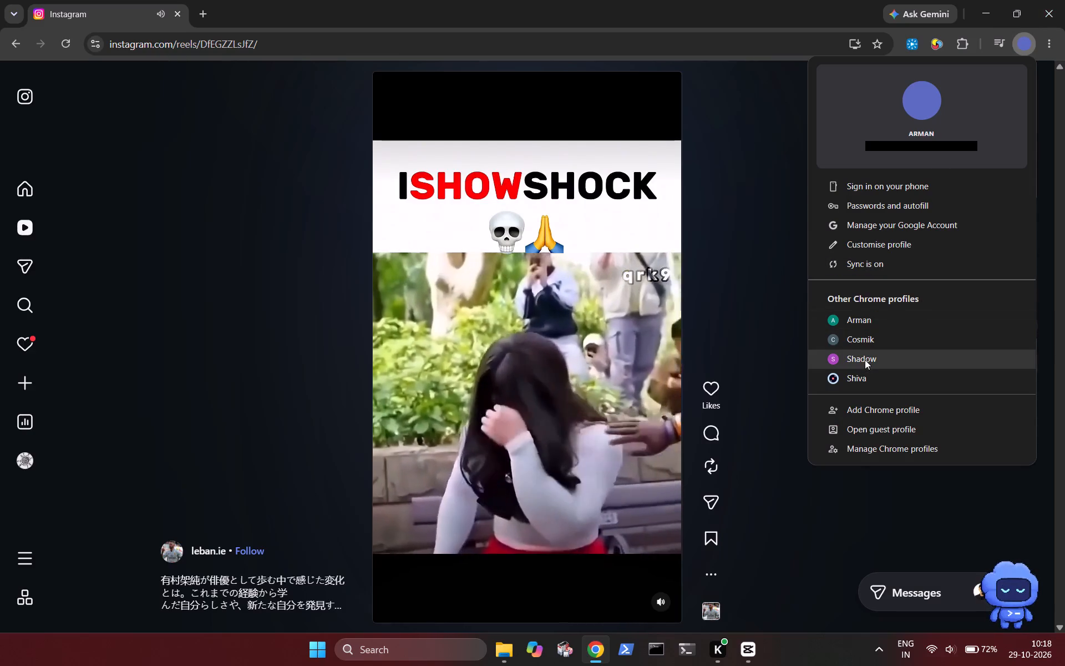
left_click(856, 382)
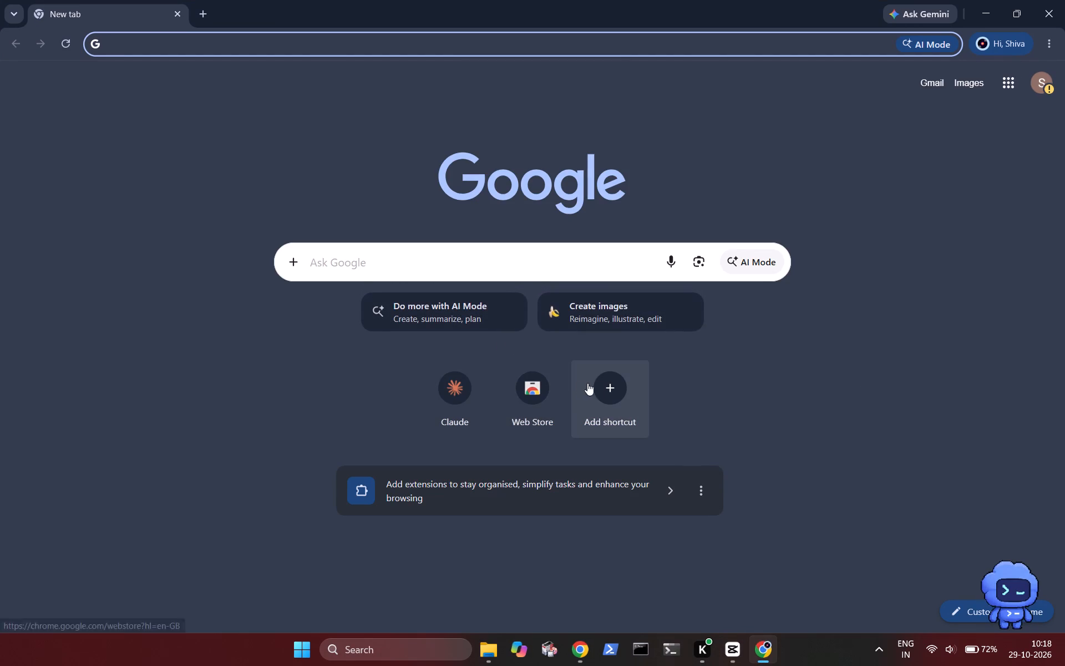
Add a shortcut to the new tab page with the URL youtube.com.
left_click(603, 383)
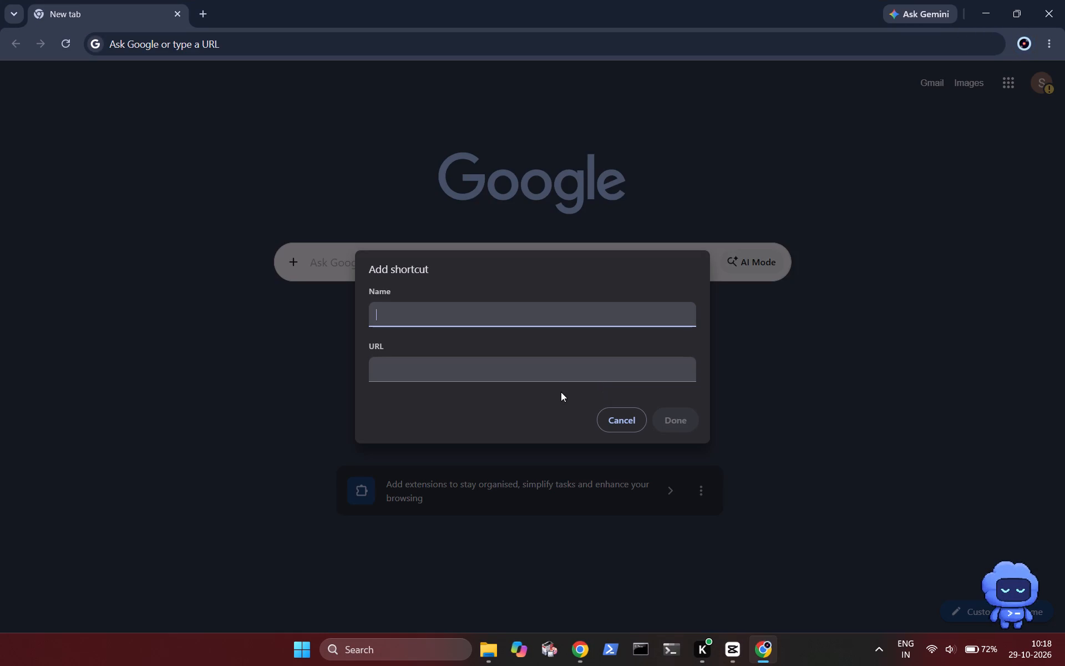
left_click(555, 378)
left_click(551, 371)
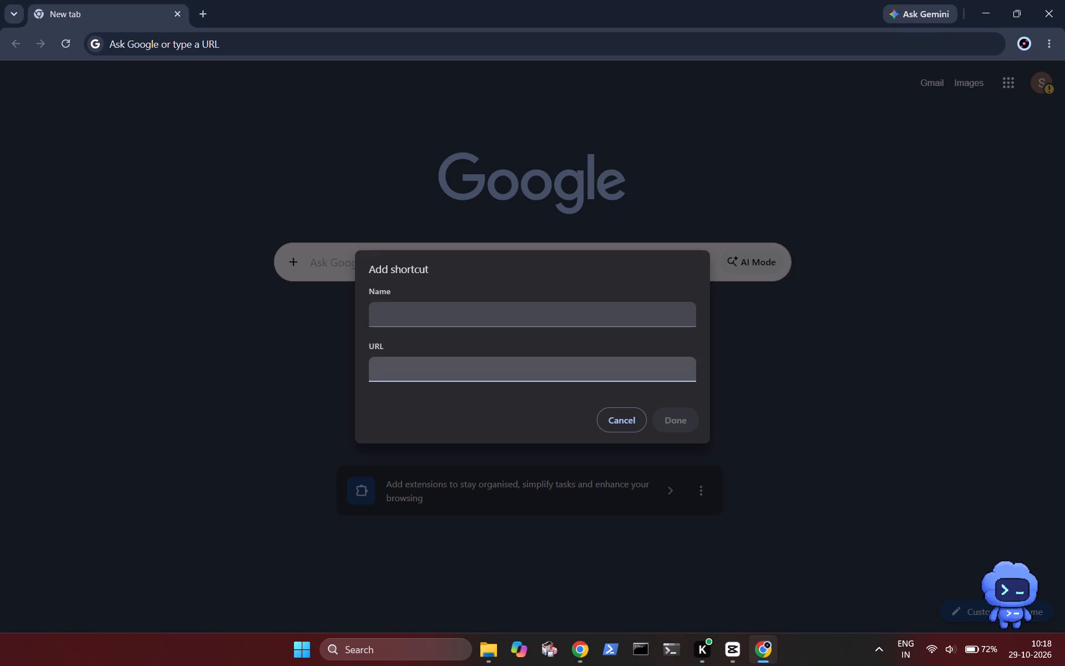
type("yi")
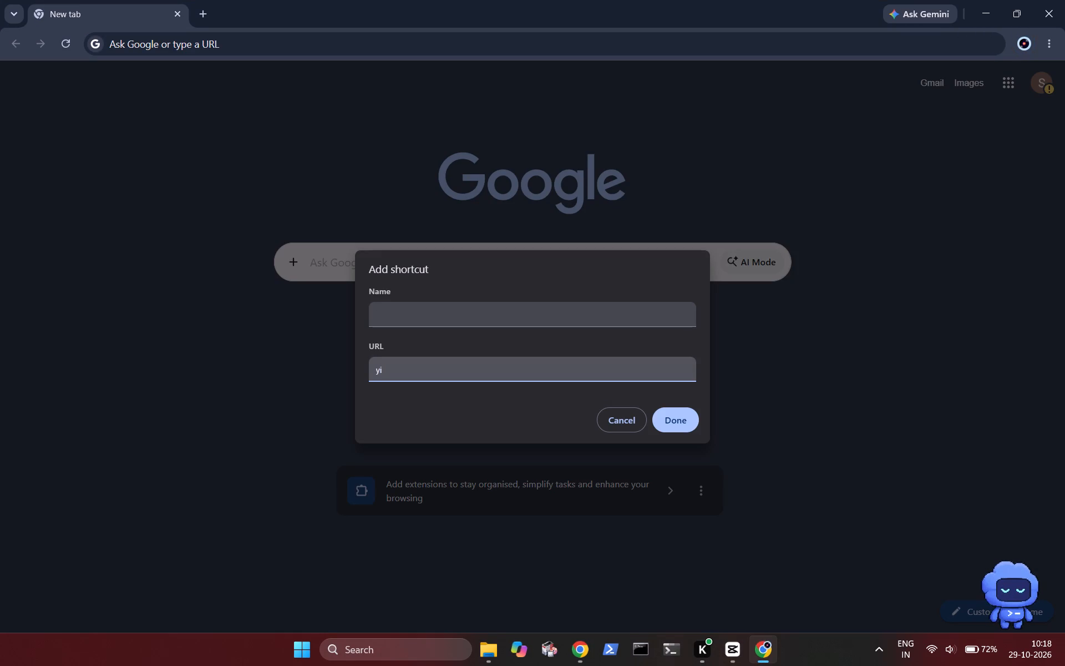
key("BackSpace")
type("outube")
type(".com")
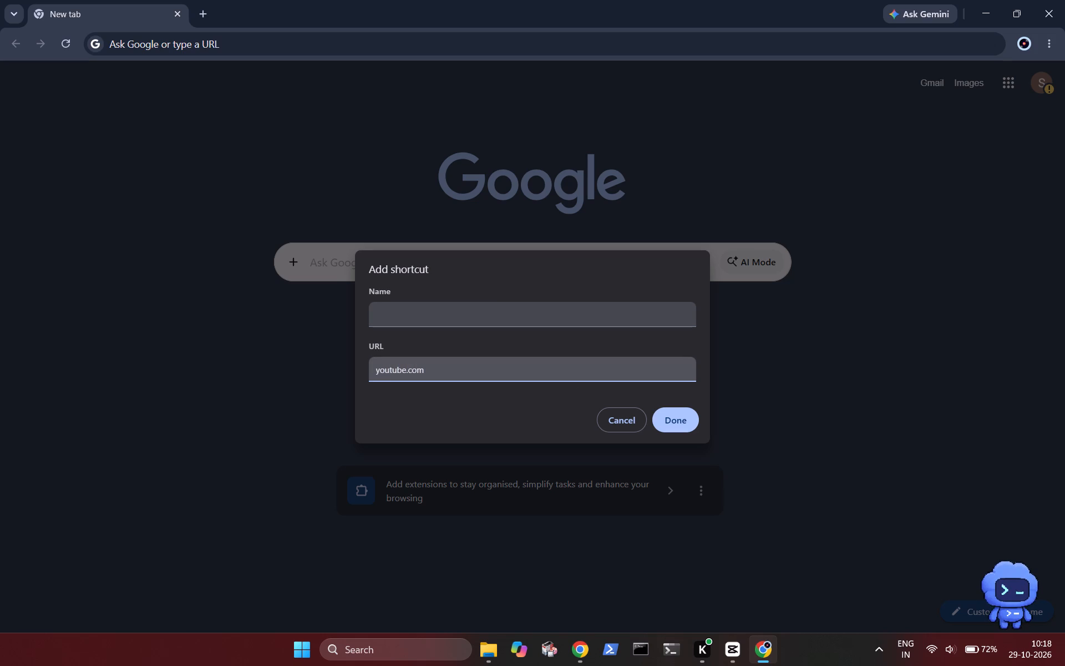
left_click(670, 418)
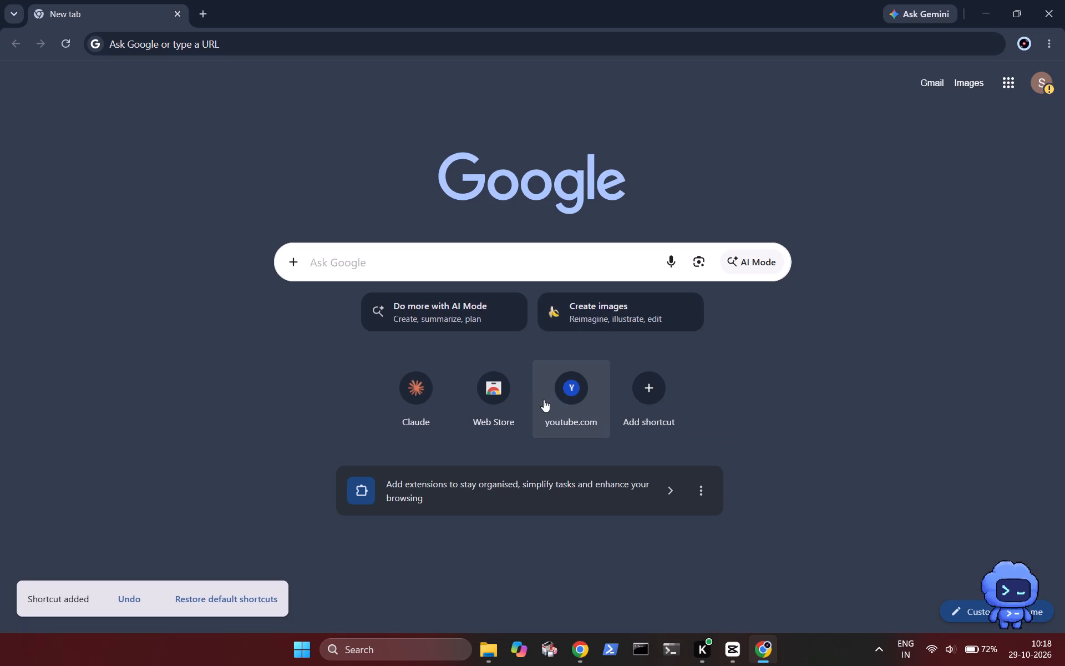
Open YouTube from the youtube.com shortcut.
left_click(575, 387)
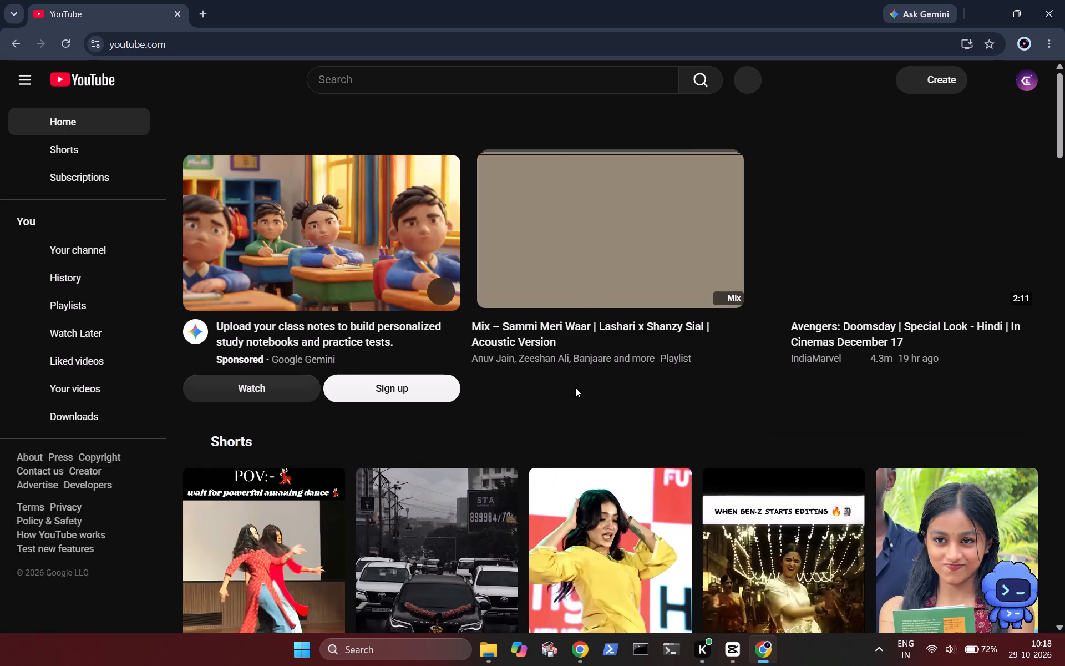
Filter the YouTube home feed by the Music category.
scroll(491, 306, "down", 2)
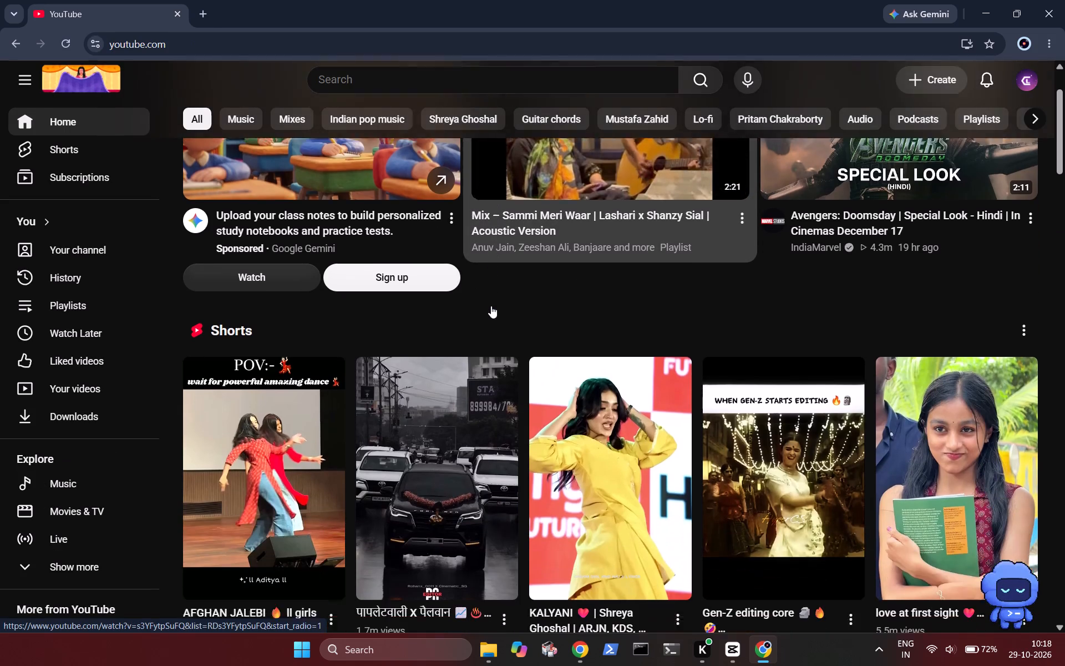
scroll(491, 306, "down", 2)
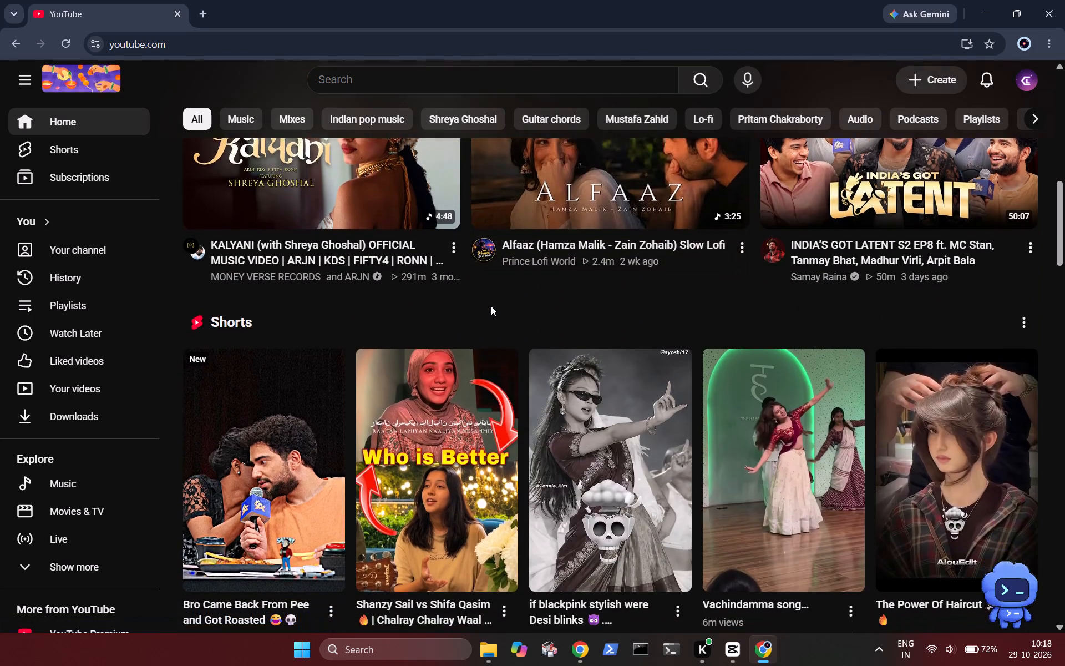
left_click(244, 124)
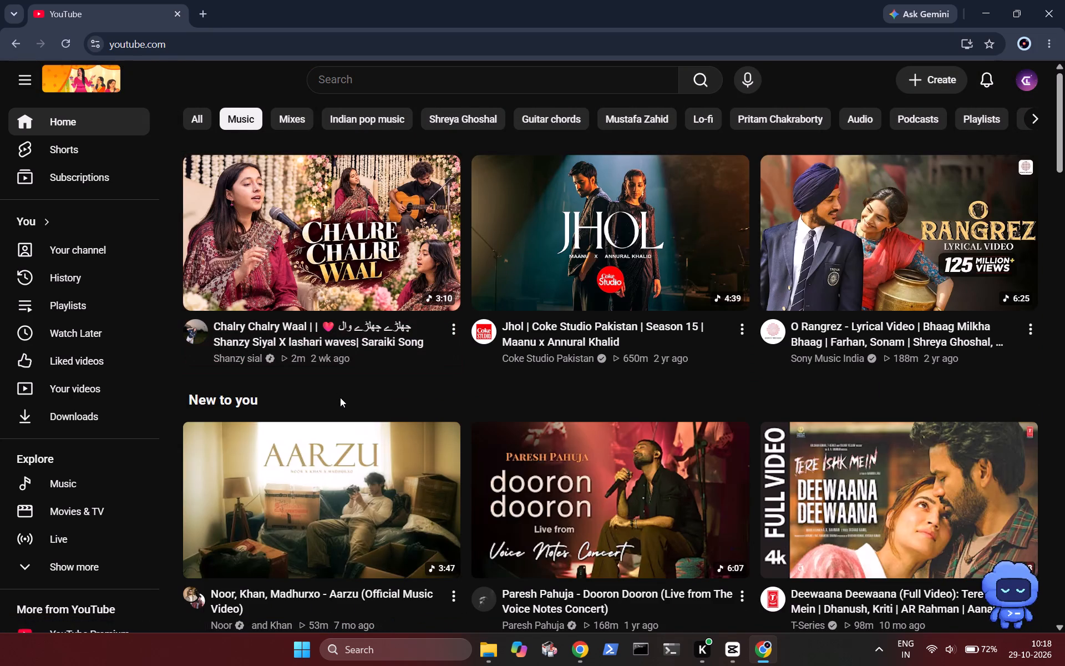
Look through the recommended music videos, including the New to you section, for something to play.
scroll(343, 395, "down", 3)
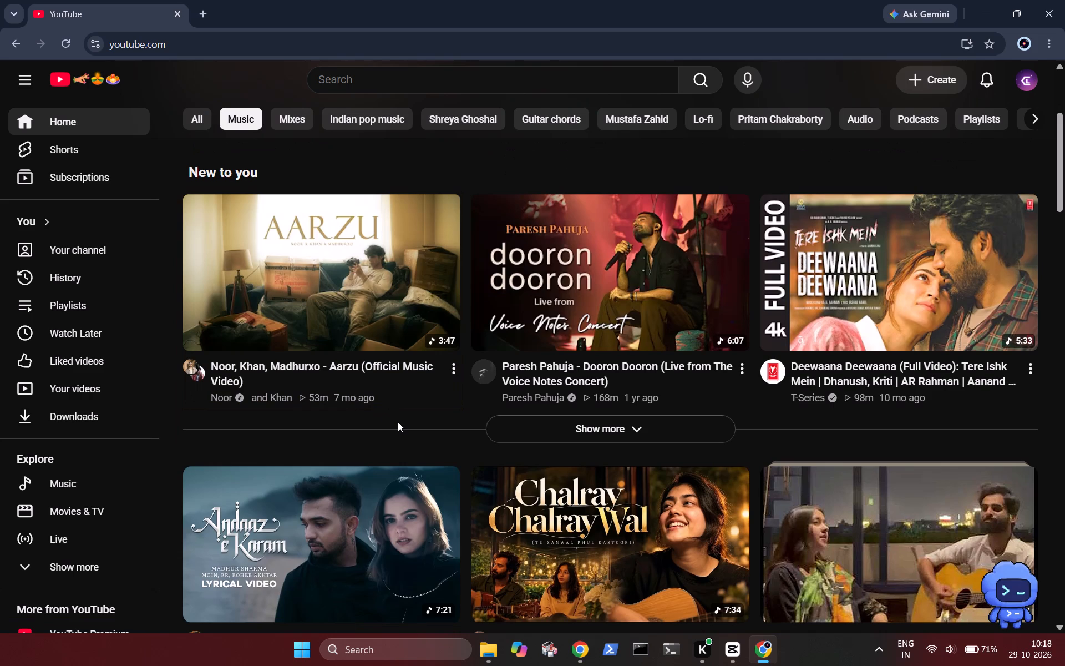
scroll(398, 422, "down", 2)
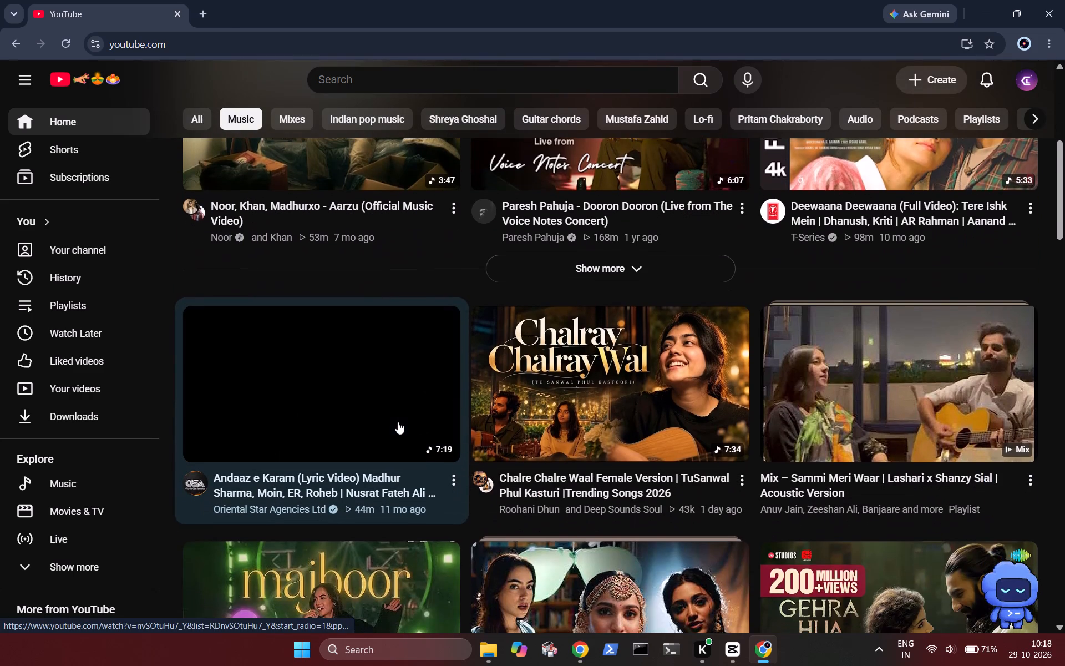
scroll(398, 422, "down", 1)
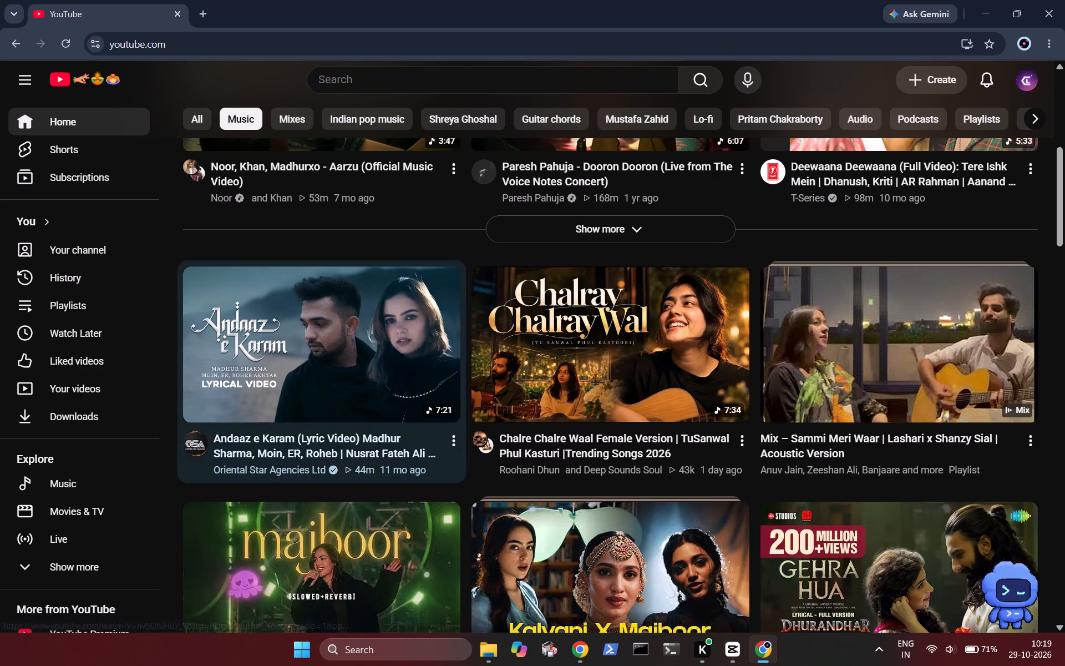
scroll(455, 385, "up", 6)
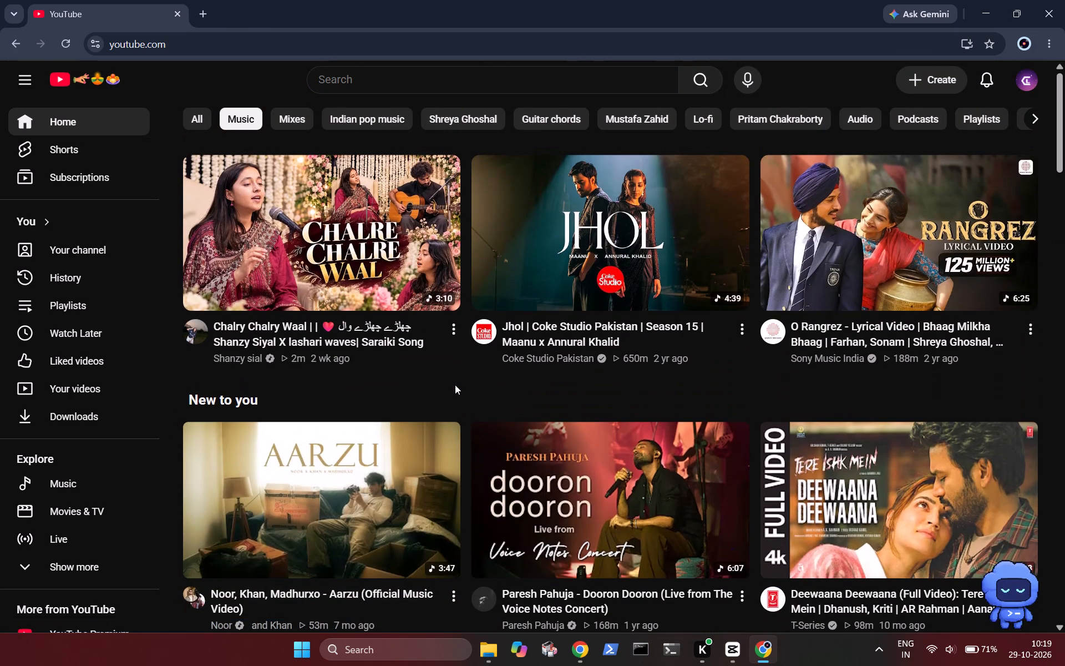
scroll(455, 385, "down", 1)
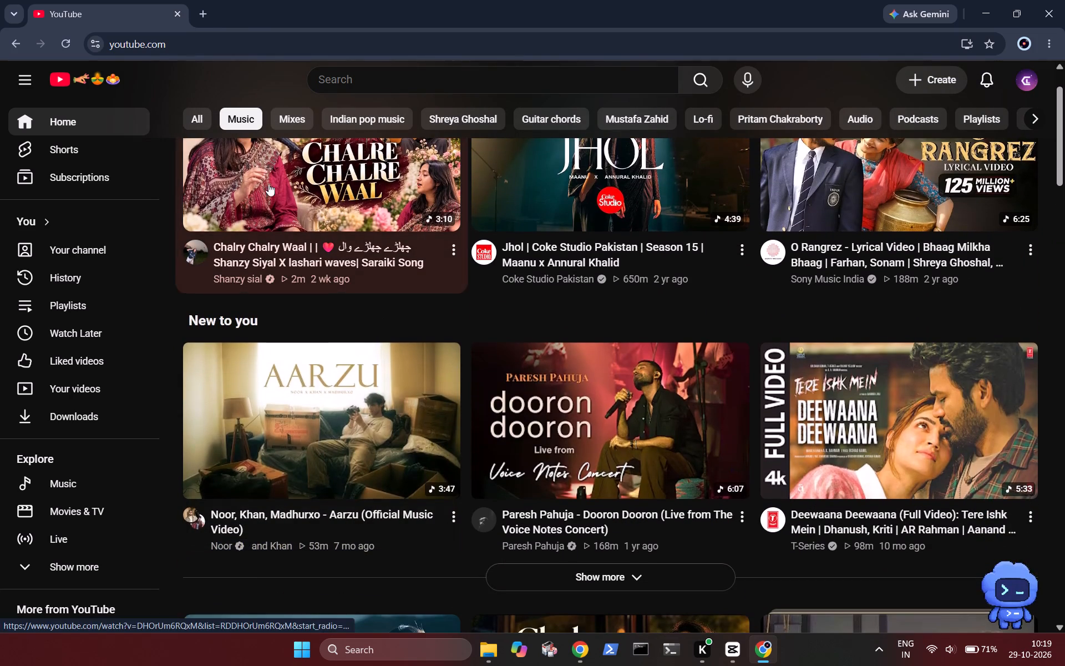
Switch the home feed back to All and reapply the Music filter.
left_click(202, 119)
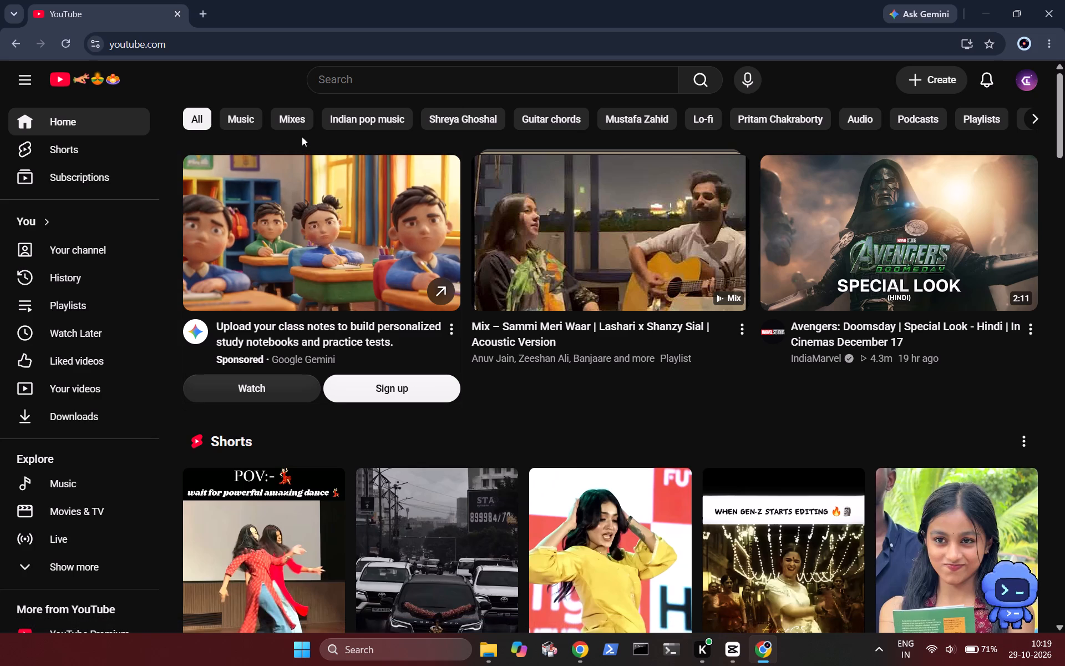
left_click(231, 106)
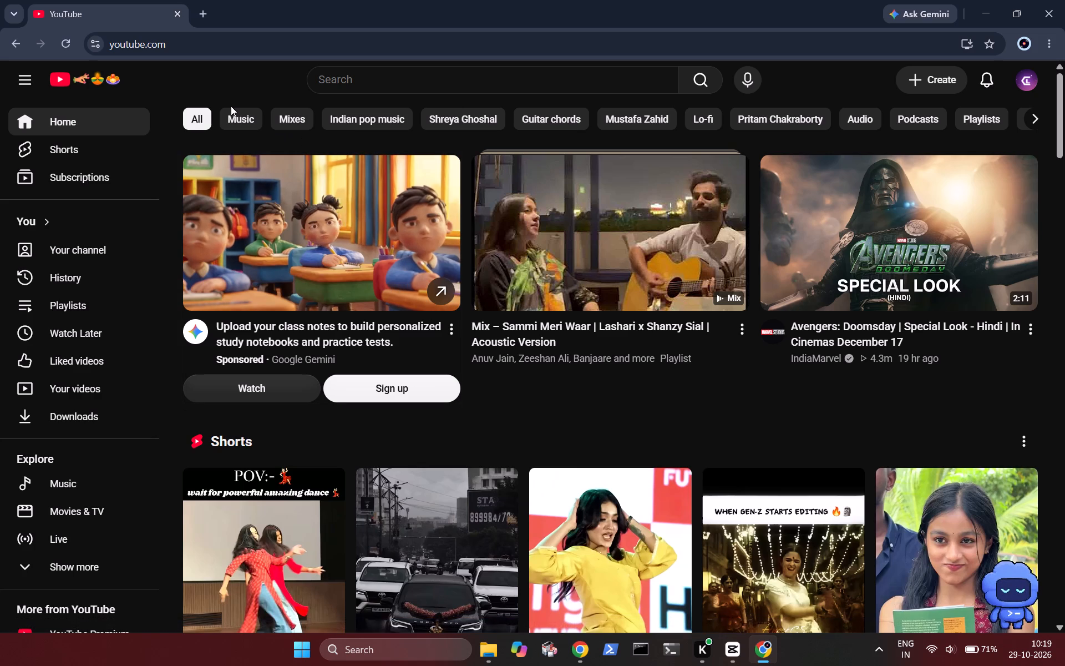
left_click(239, 118)
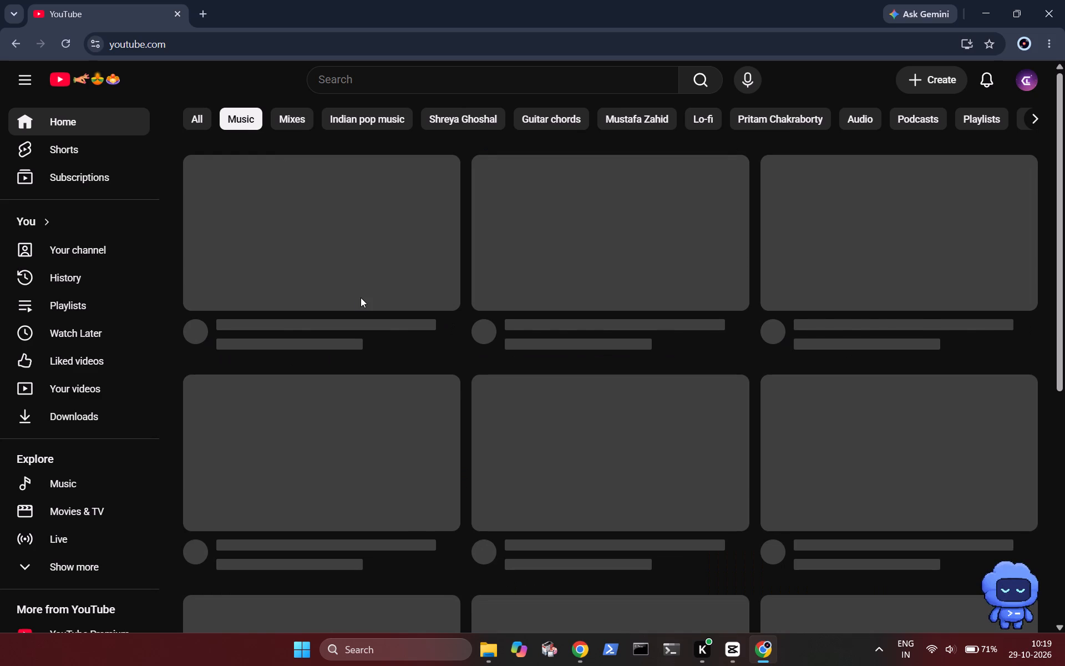
Browse the Music feed, examining the New to you section and the song recommendations below it.
scroll(361, 297, "down", 2)
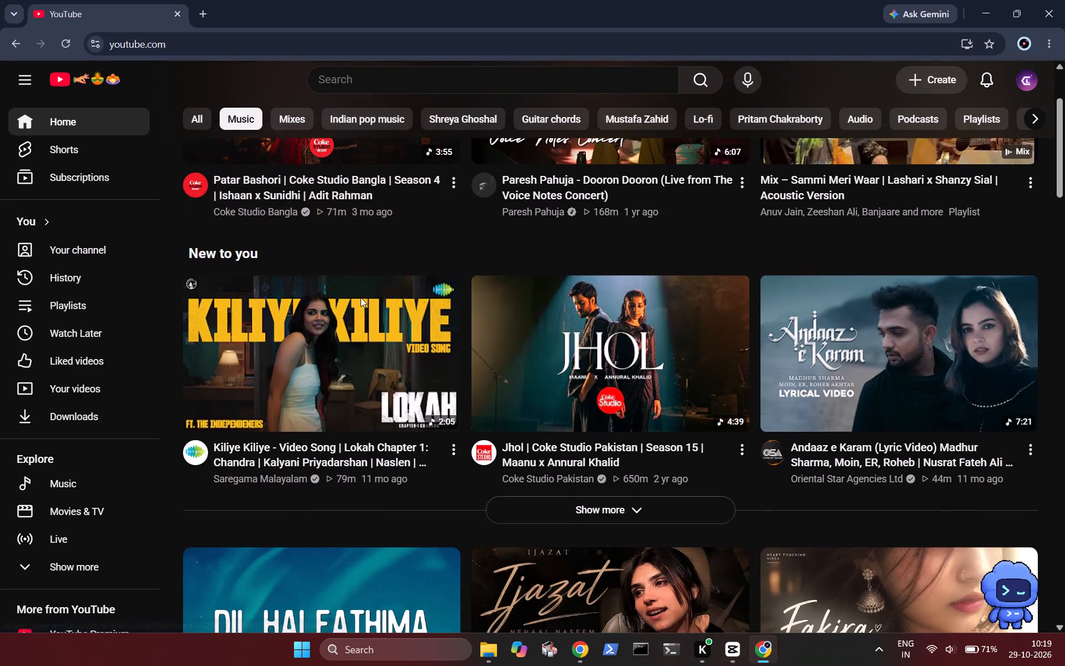
scroll(361, 297, "down", 3)
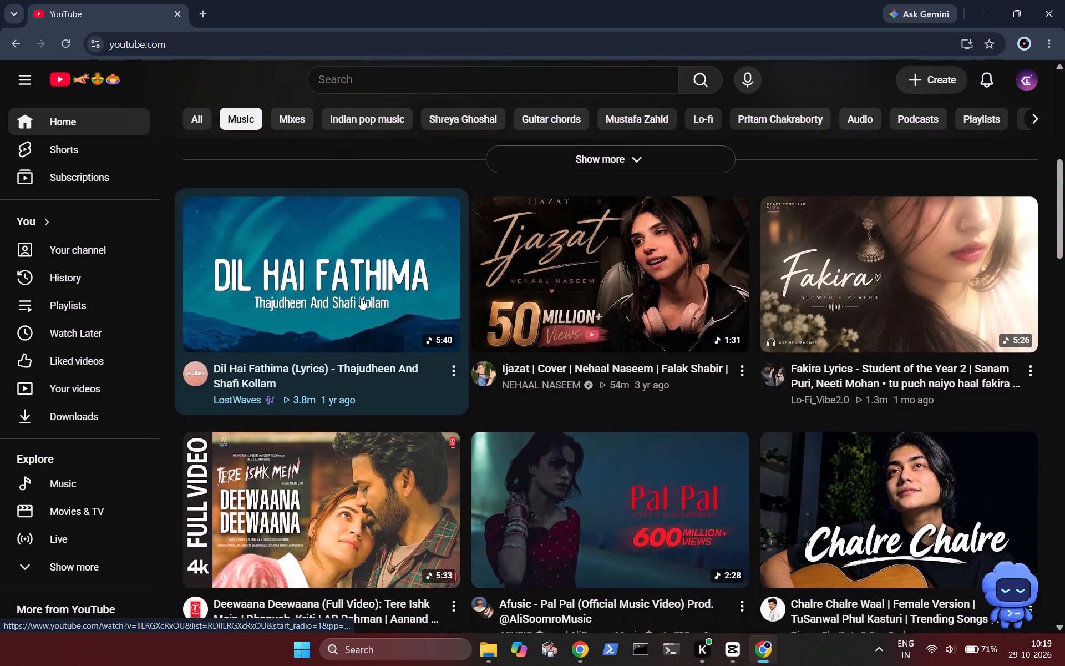
scroll(361, 297, "down", 2)
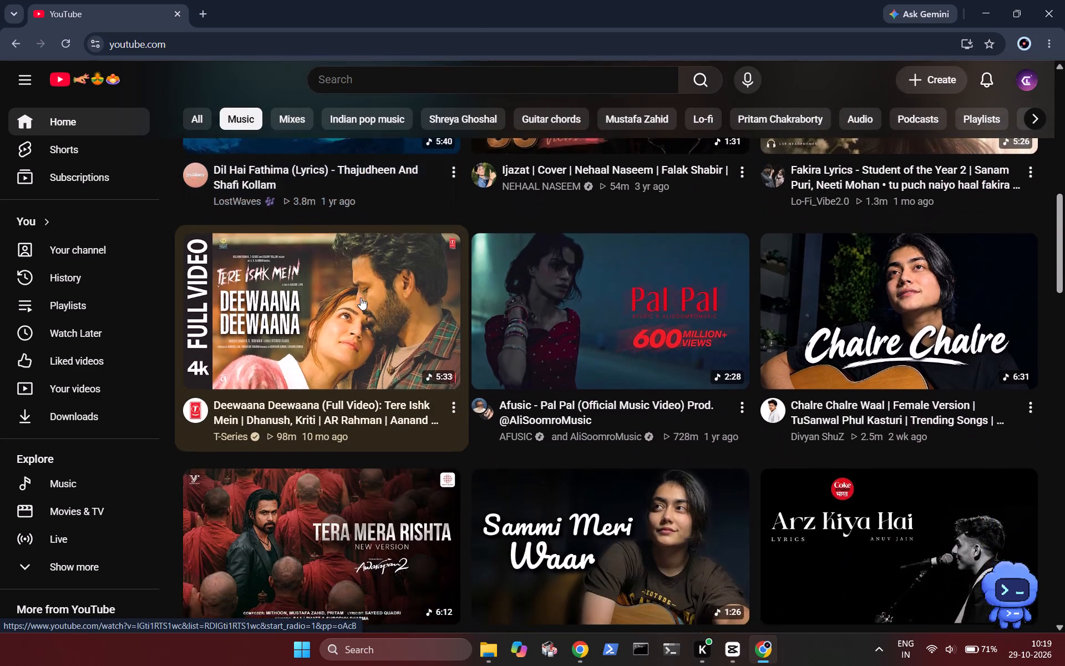
scroll(361, 297, "up", 2)
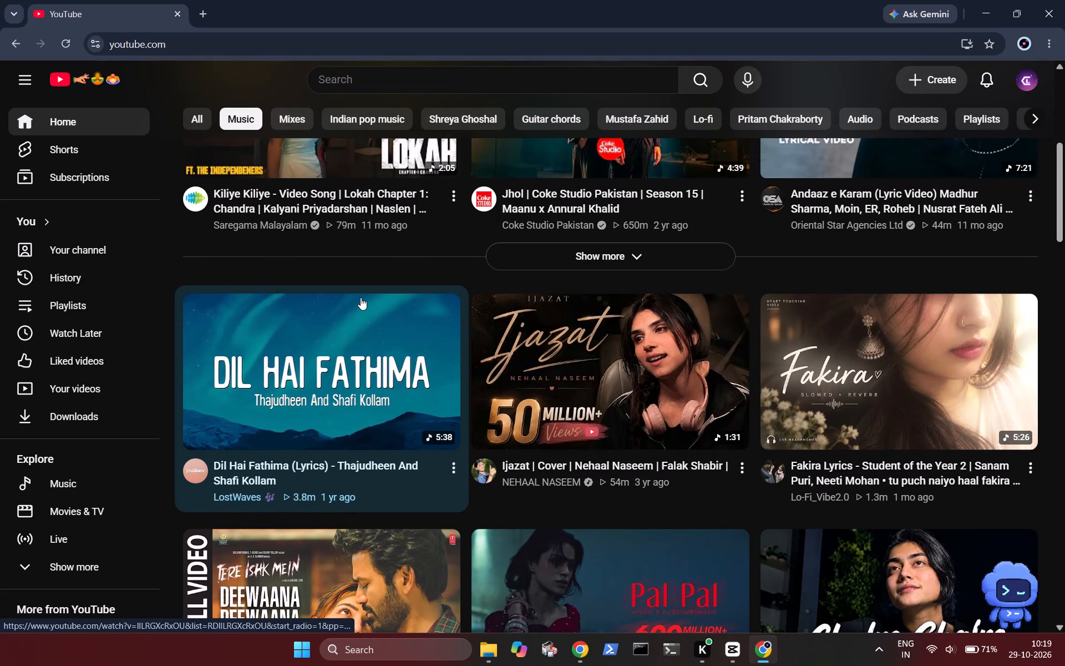
scroll(917, 301, "down", 1)
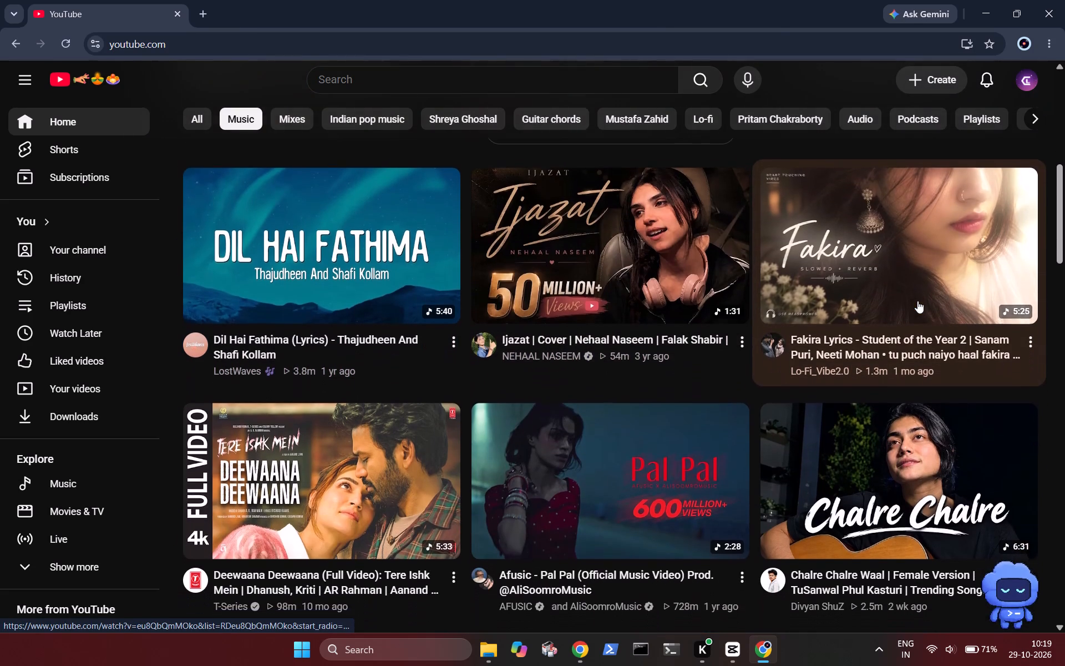
scroll(917, 301, "down", 2)
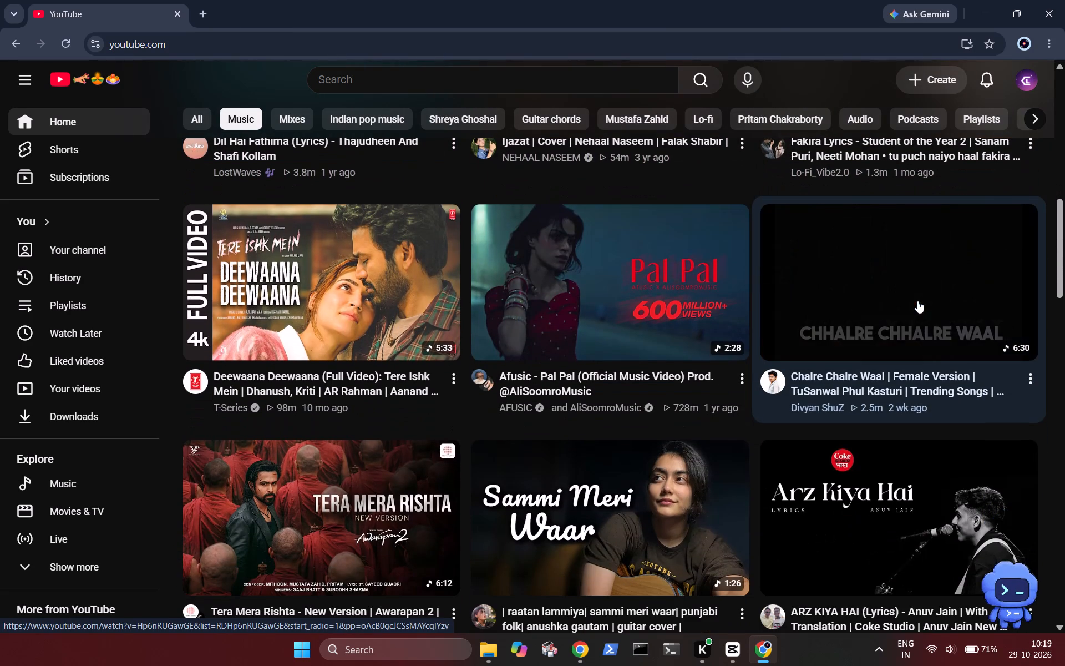
scroll(917, 301, "down", 2)
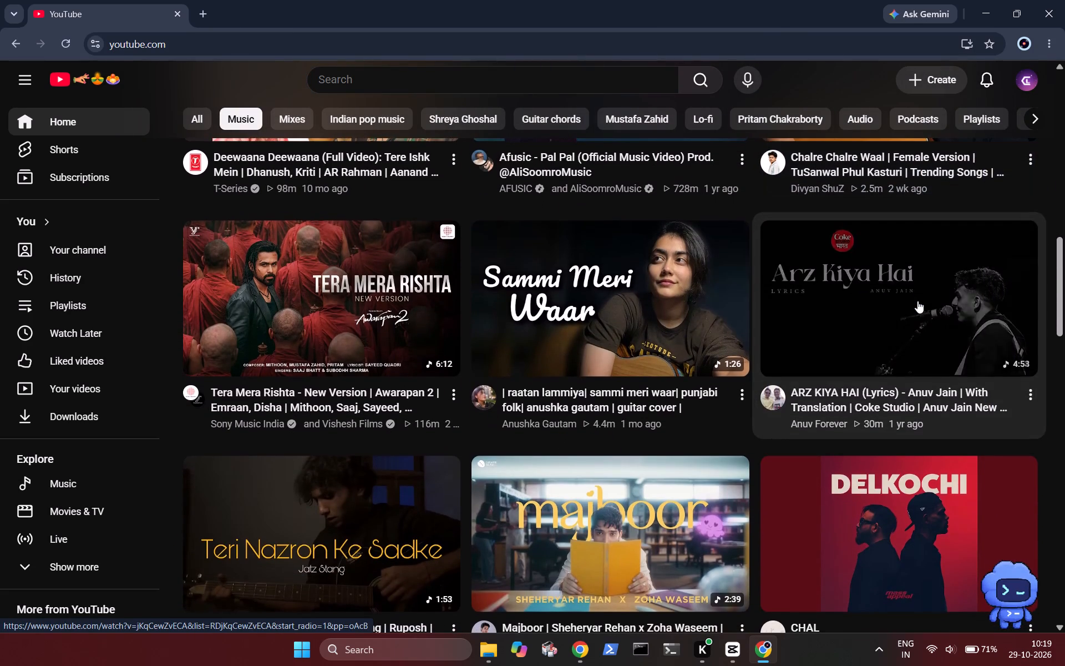
scroll(917, 301, "down", 1)
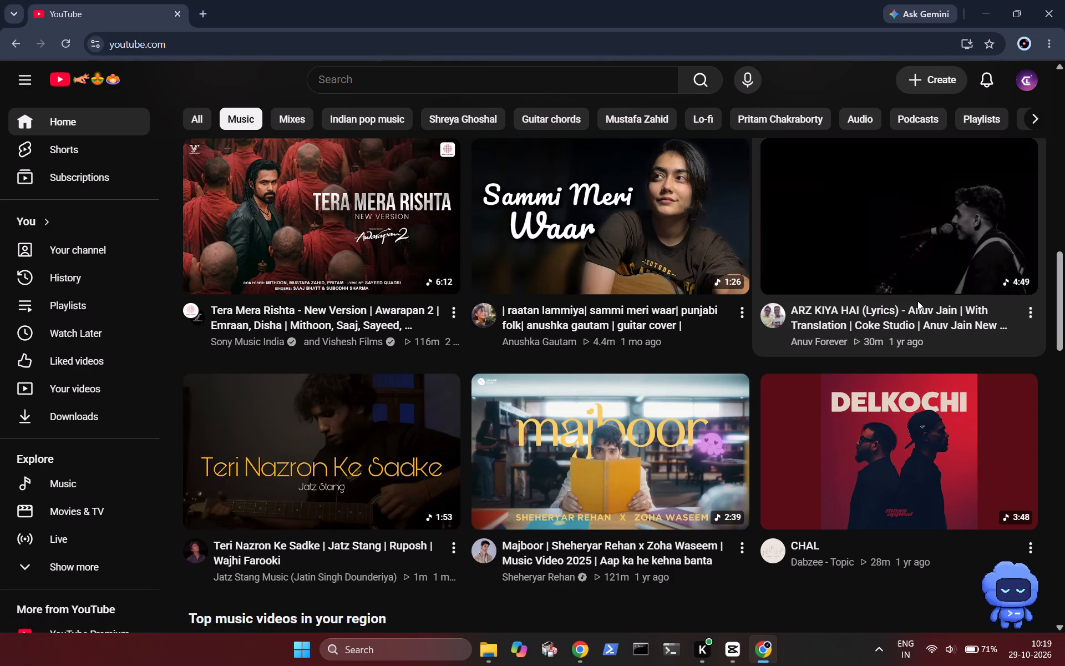
scroll(917, 301, "down", 1)
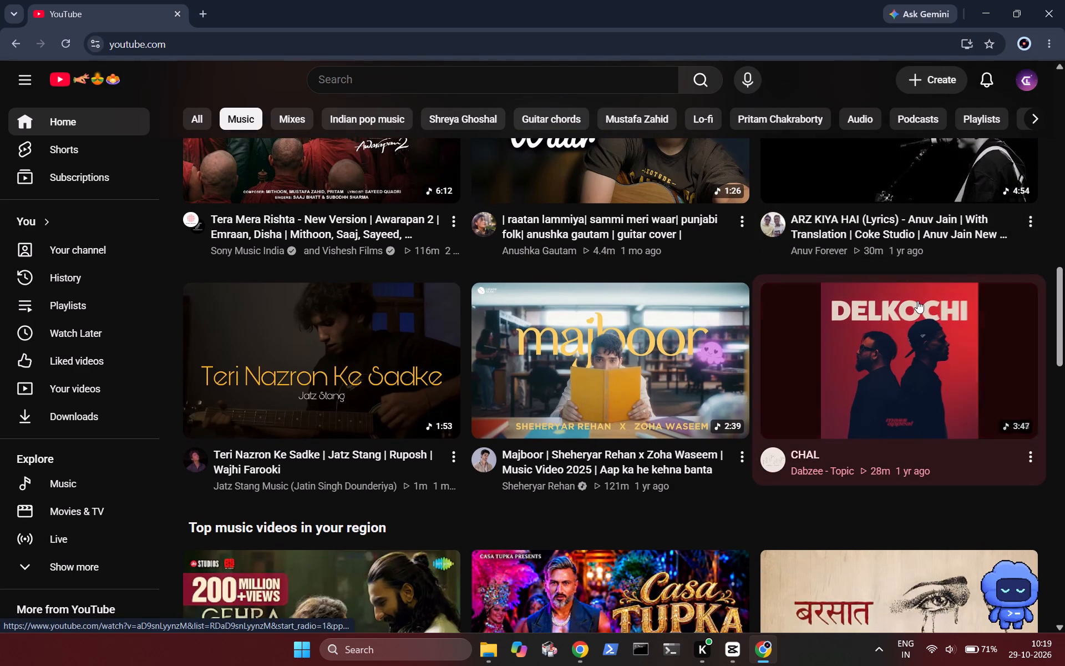
scroll(917, 301, "down", 1)
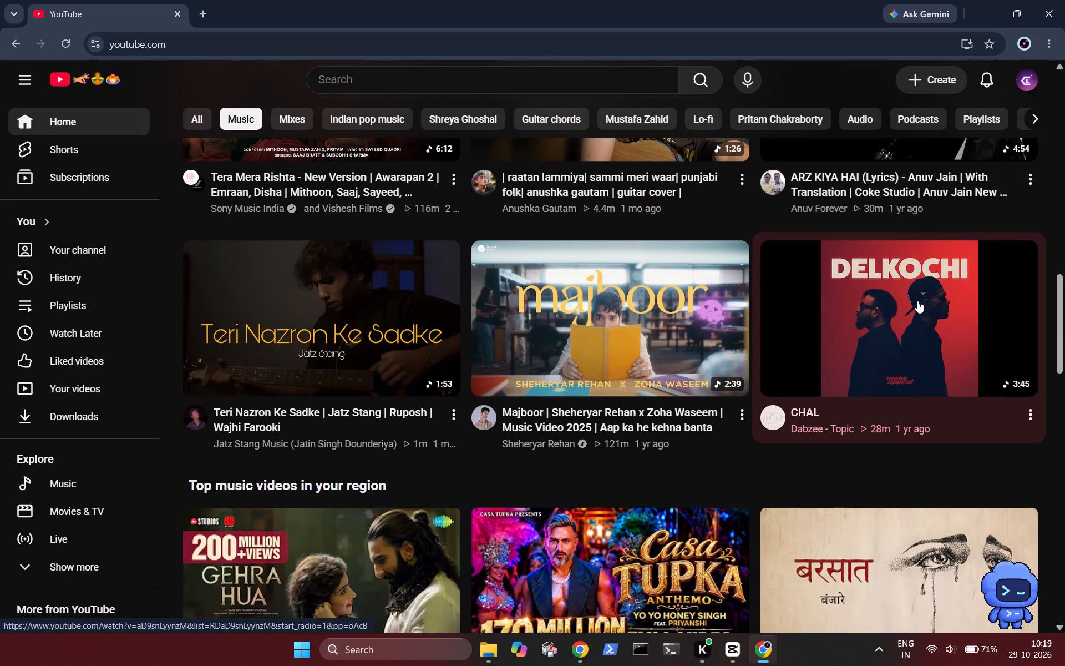
Examine the Top music videos in your region and Trending in Shorts sections and the recommendations below them.
scroll(917, 301, "down", 2)
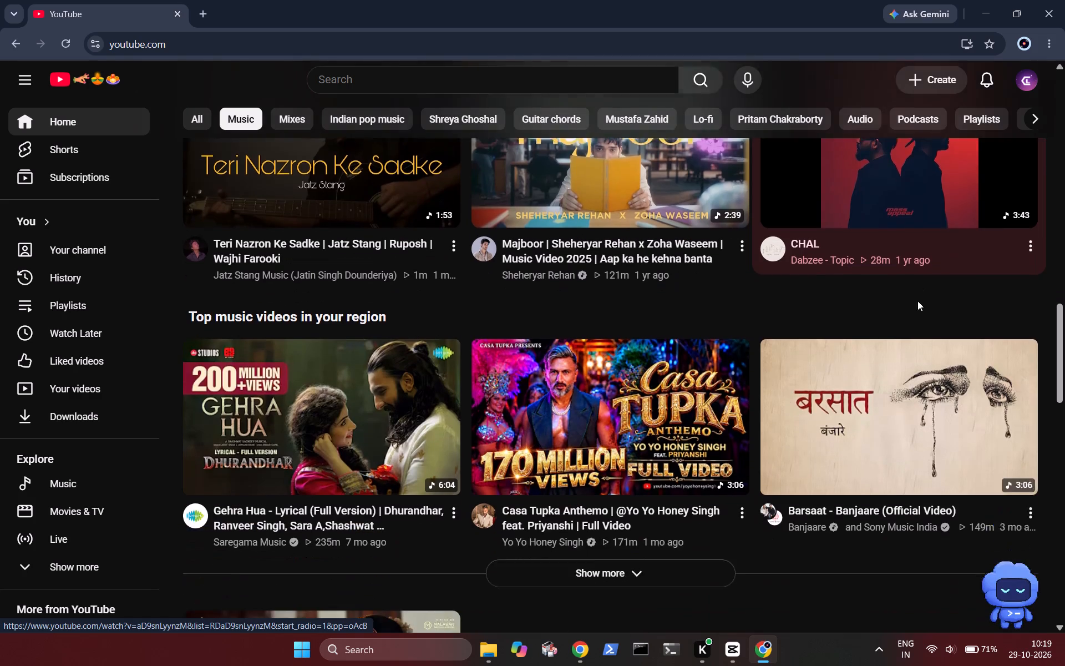
scroll(917, 301, "down", 1)
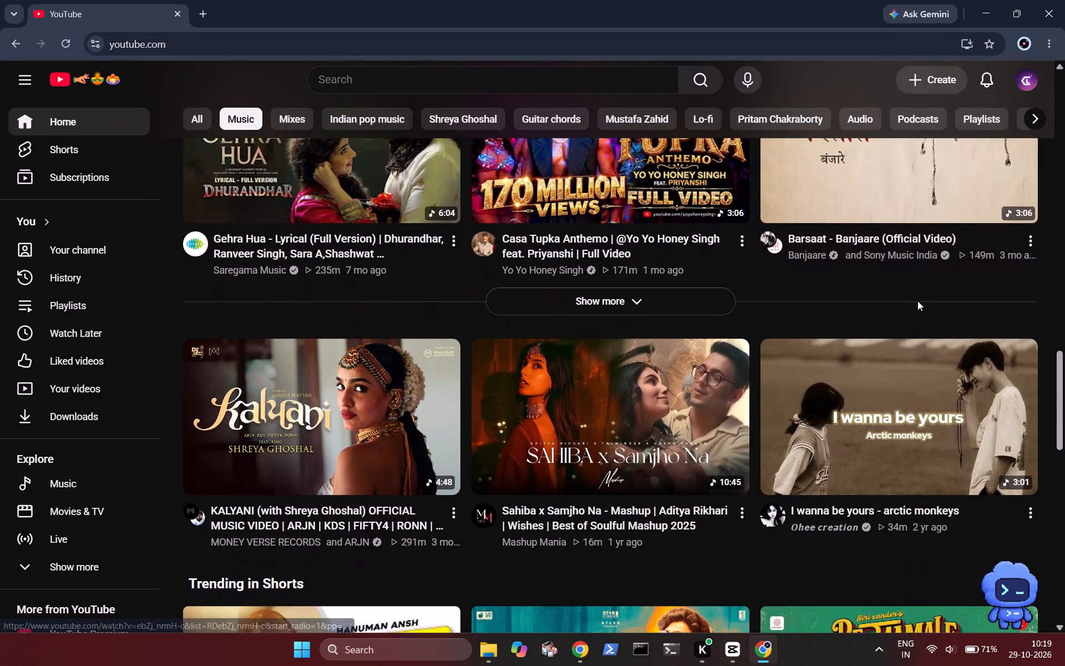
scroll(917, 301, "up", 1)
scroll(917, 301, "left", 1)
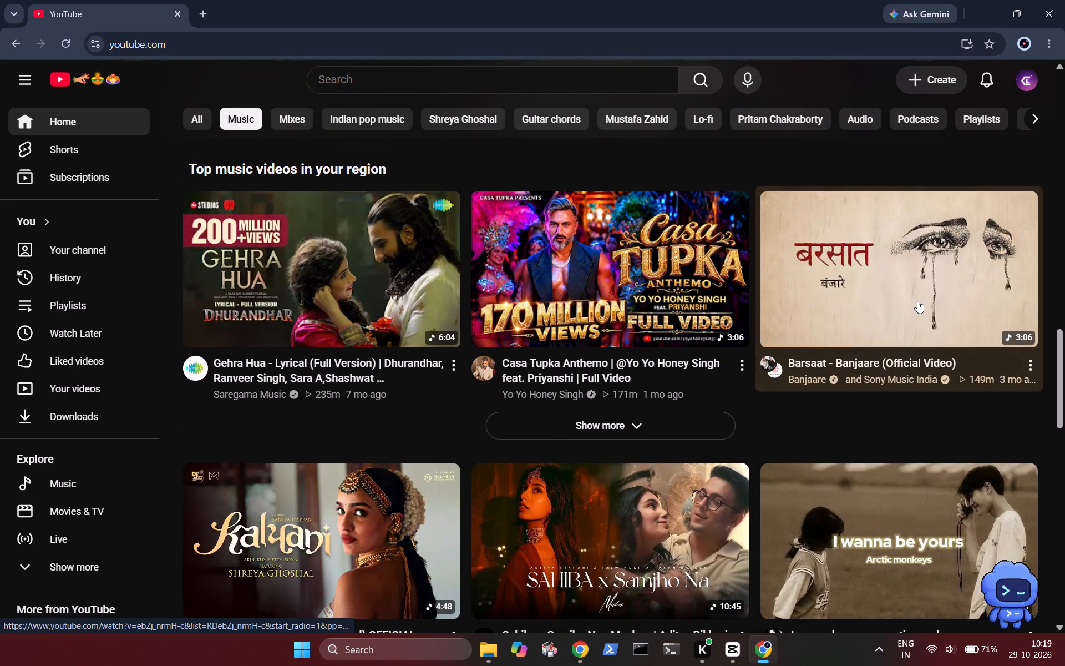
scroll(917, 301, "left", 1)
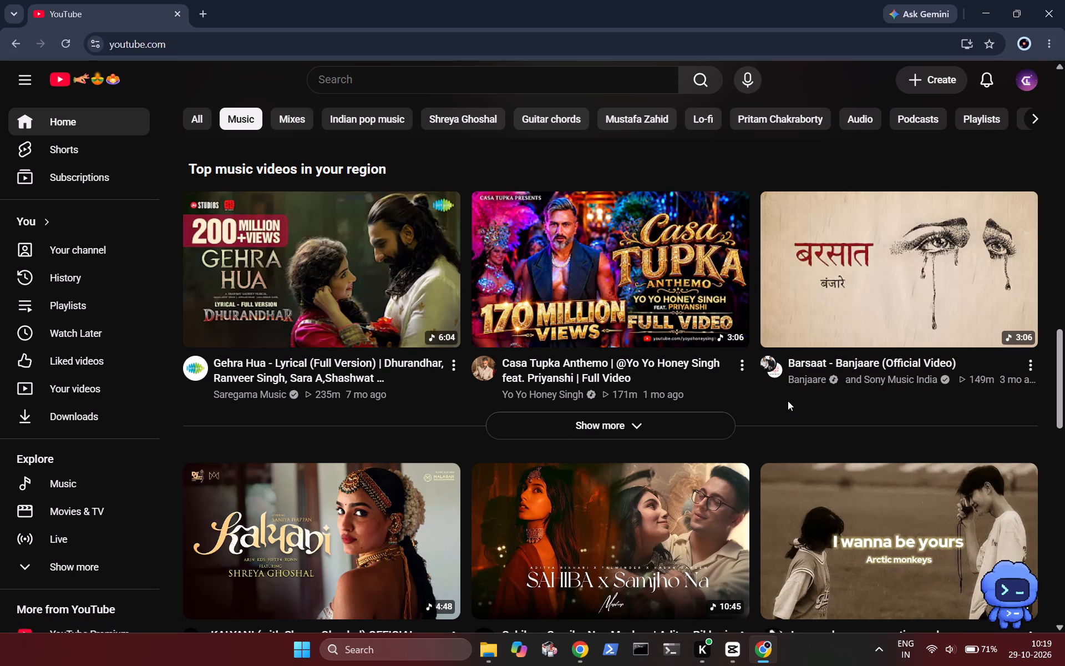
scroll(788, 401, "down", 2)
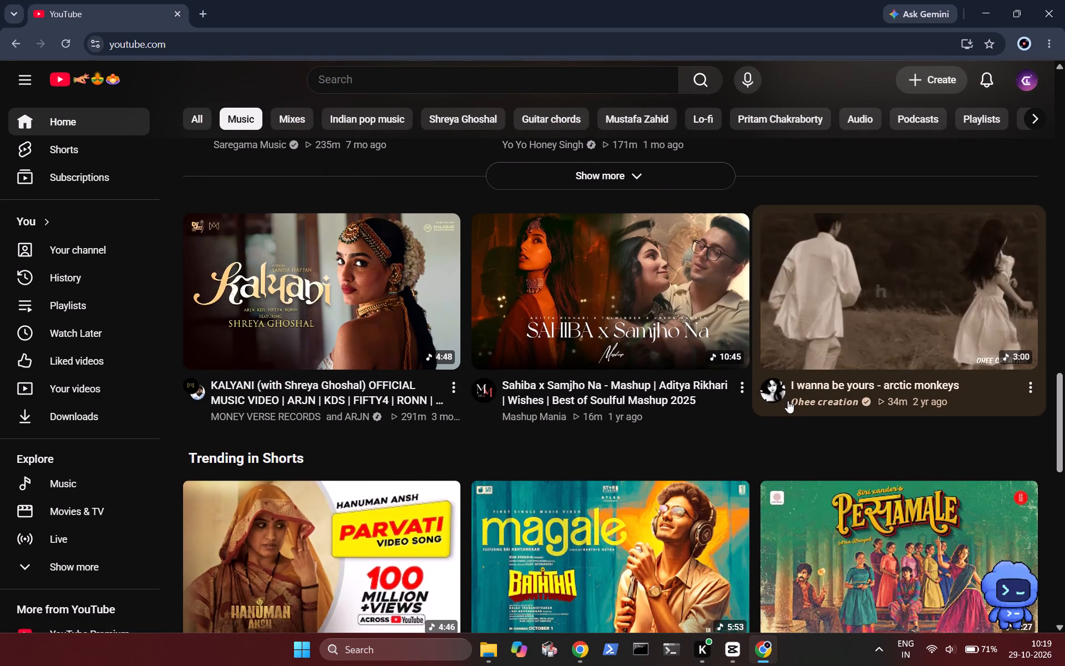
scroll(788, 401, "down", 1)
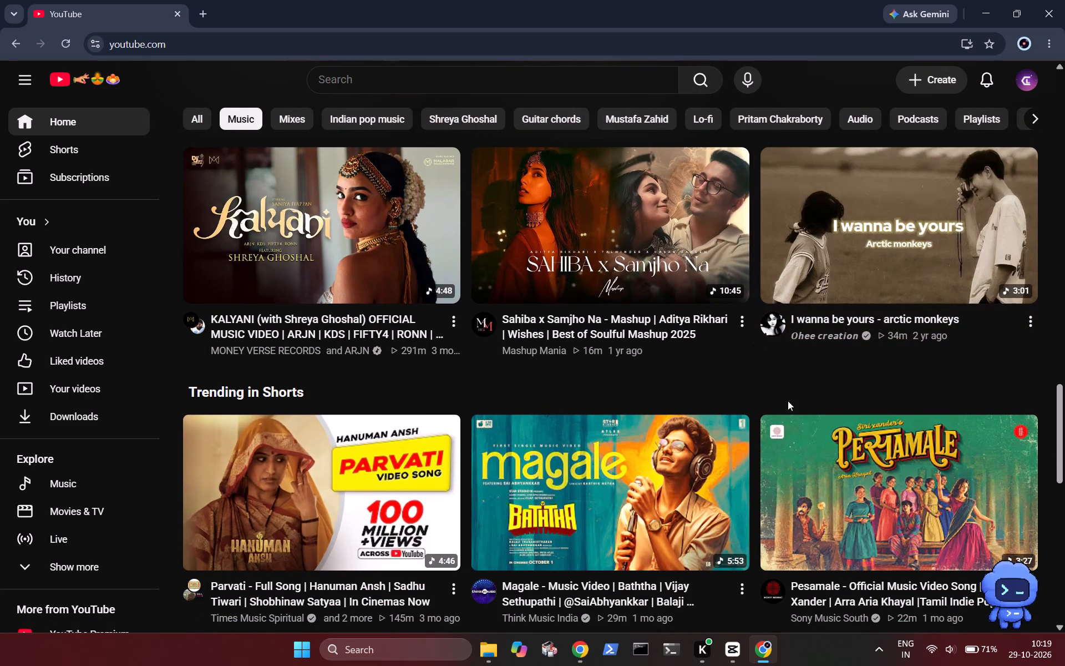
scroll(788, 401, "down", 2)
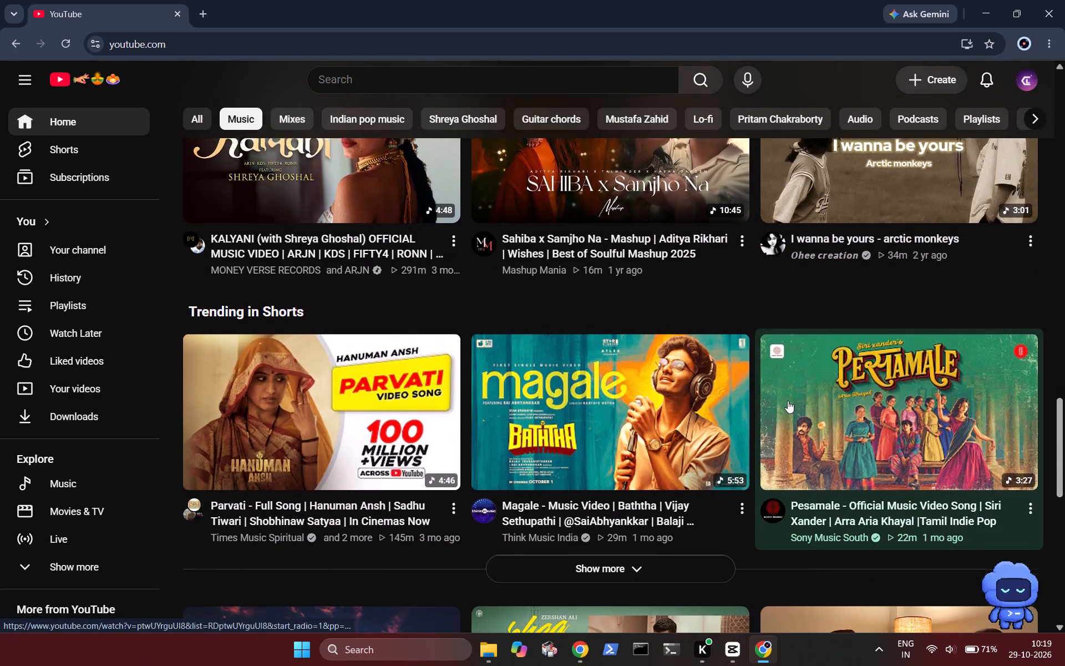
scroll(788, 401, "down", 2)
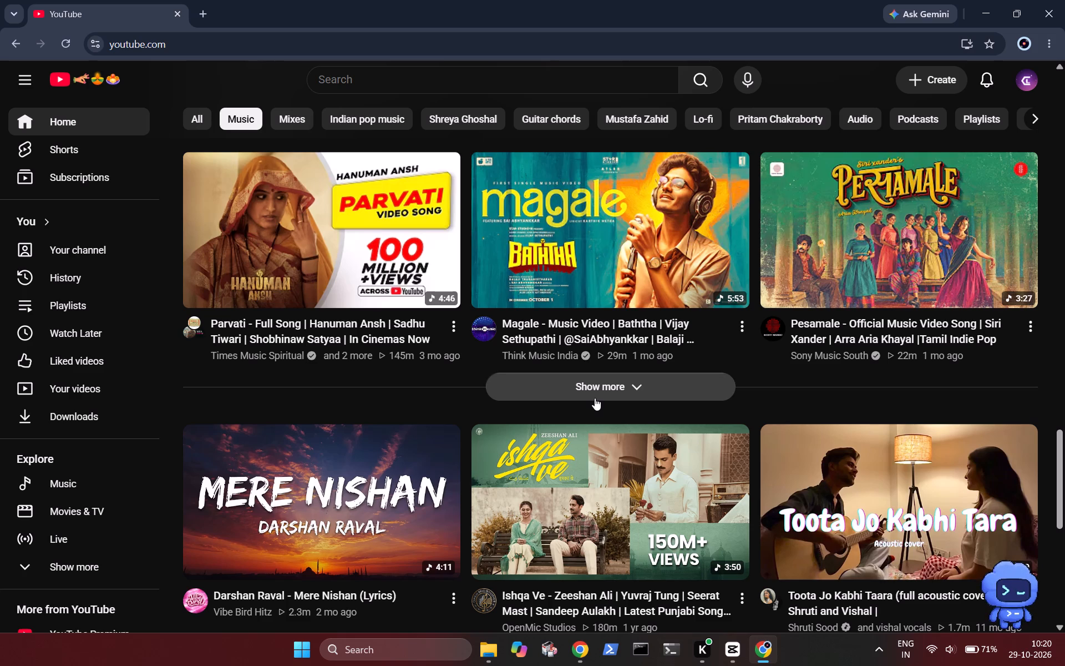
Look through the Music feed recommendations below the top music videos, comparing the song thumbnails.
scroll(595, 398, "down", 1)
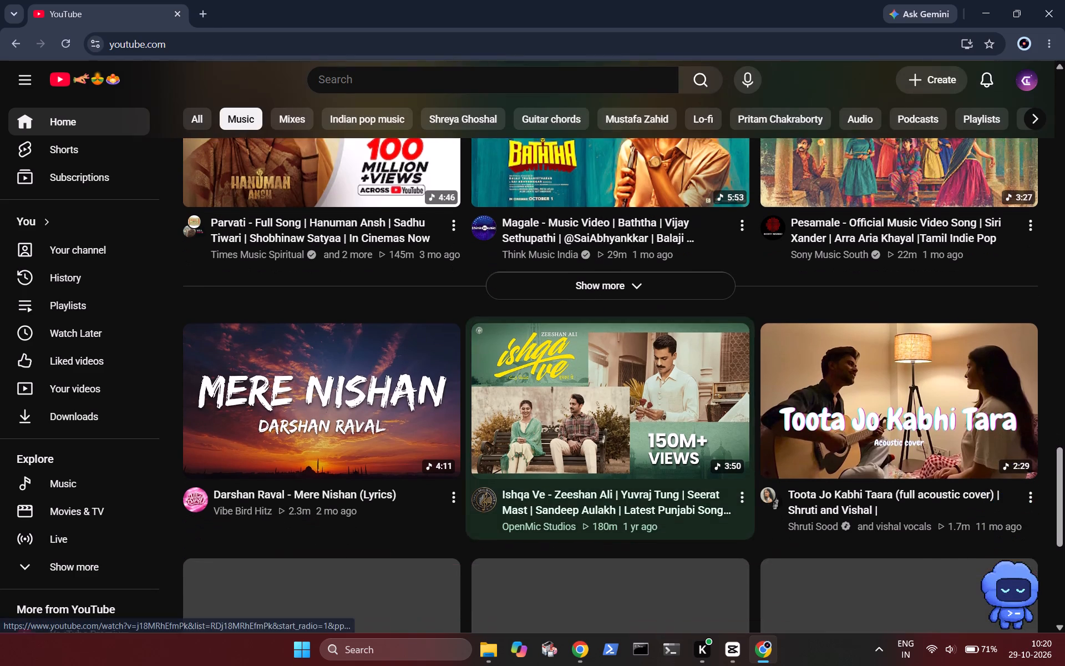
scroll(595, 398, "down", 1)
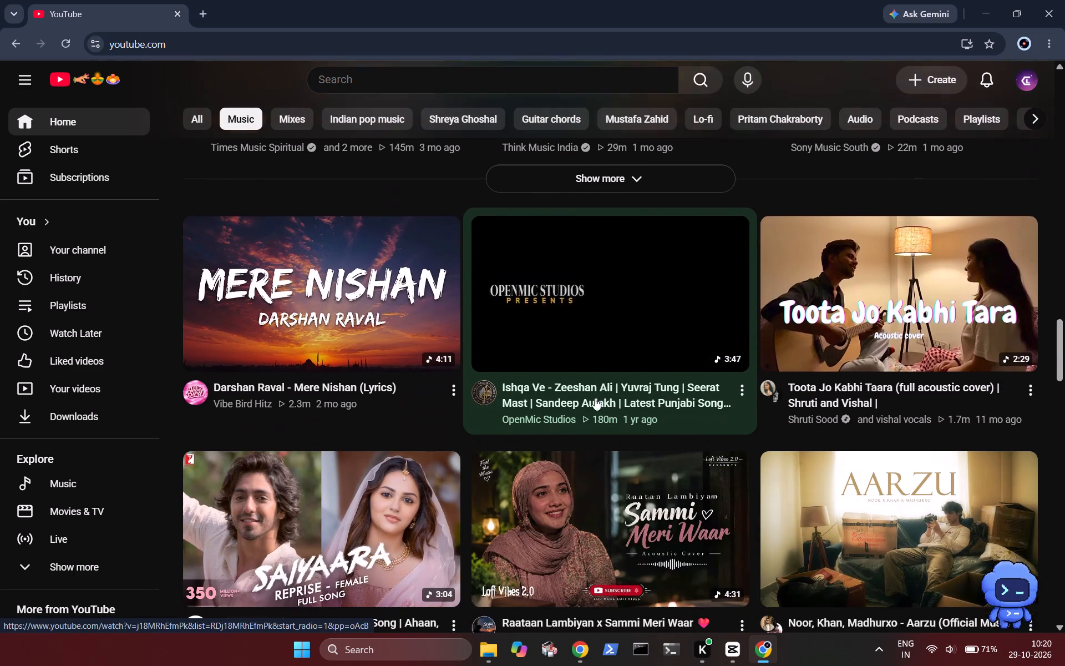
scroll(595, 398, "down", 1)
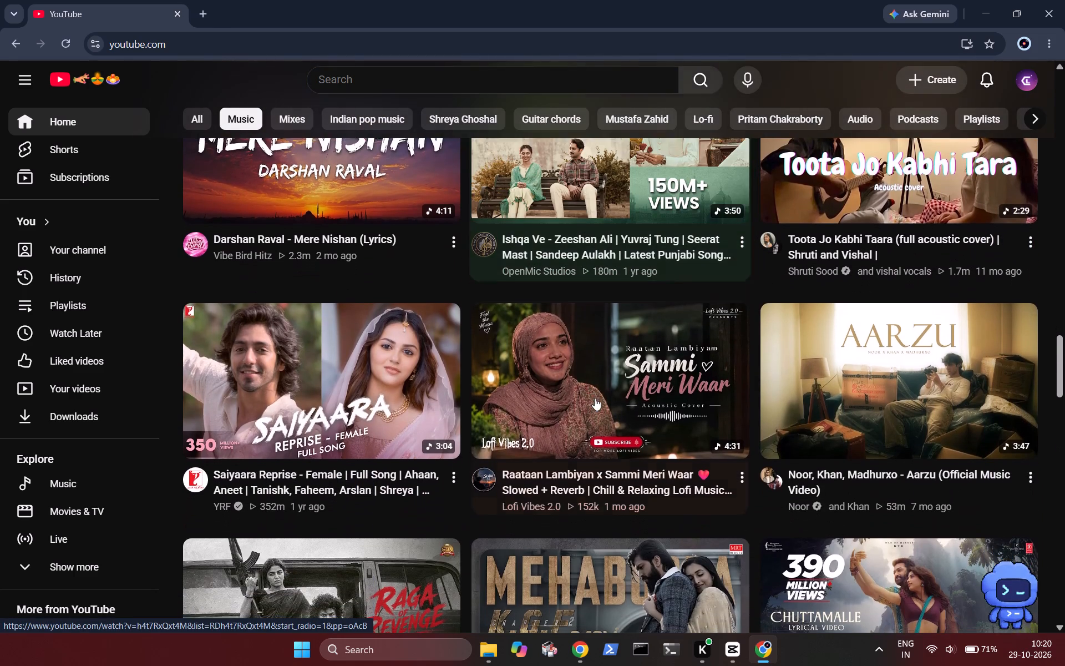
scroll(595, 398, "down", 1)
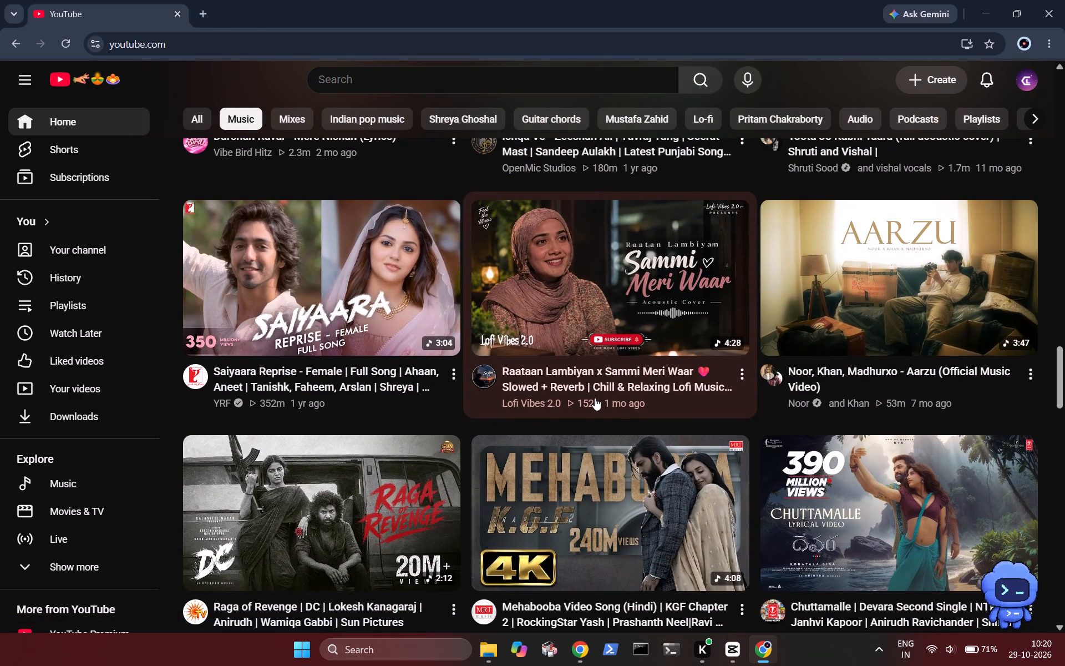
scroll(595, 398, "up", 2)
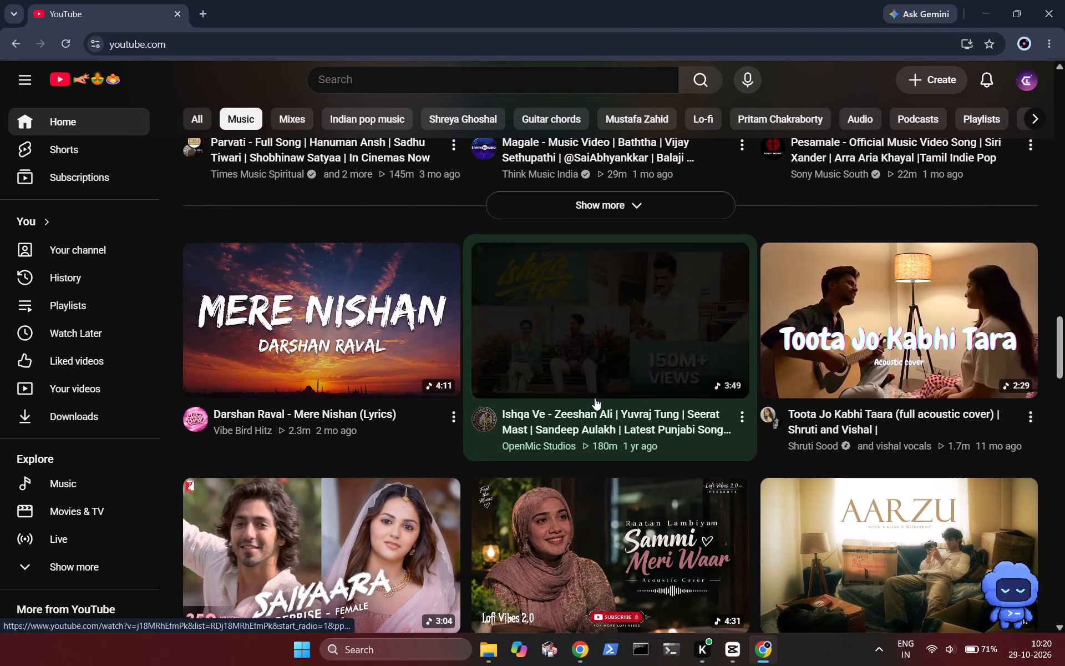
scroll(595, 398, "down", 1)
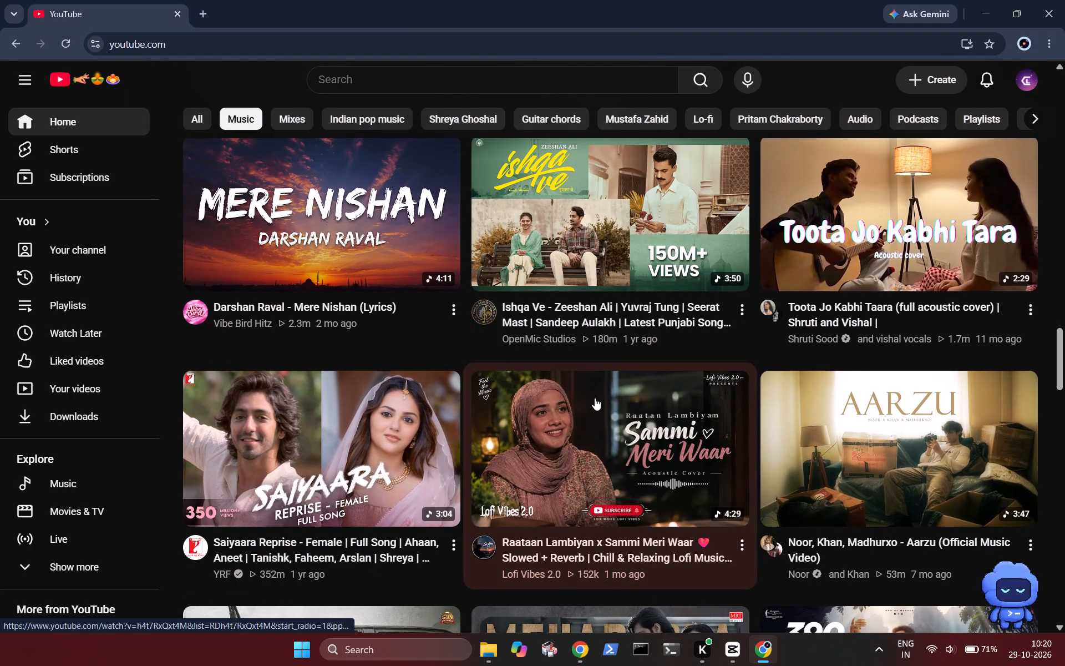
scroll(595, 398, "down", 1)
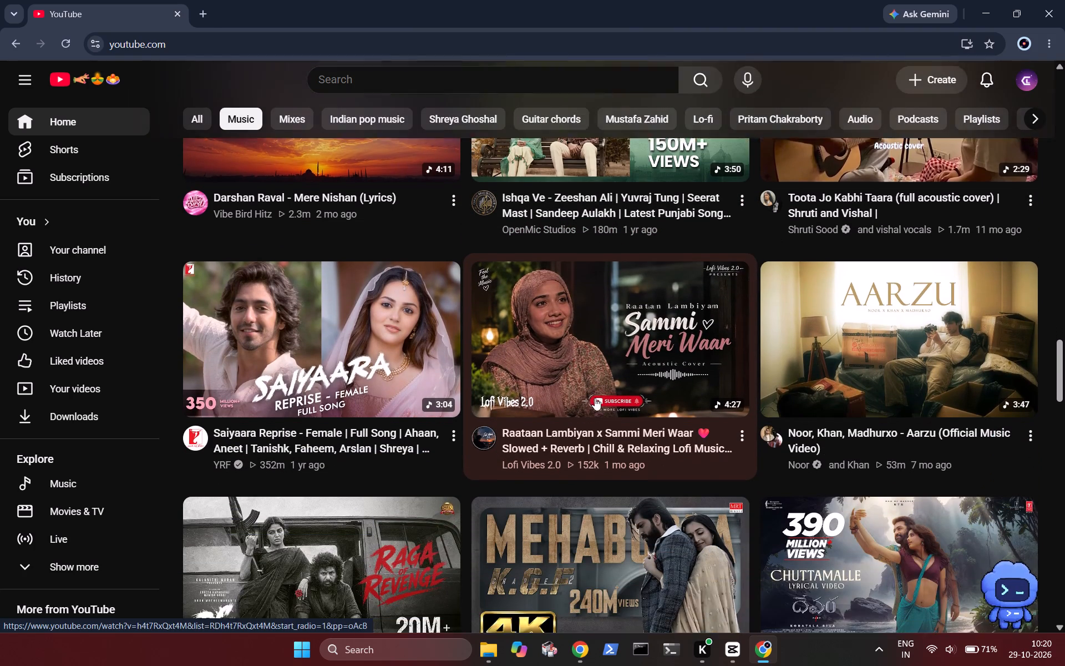
scroll(595, 398, "down", 1)
scroll(595, 398, "up", 3)
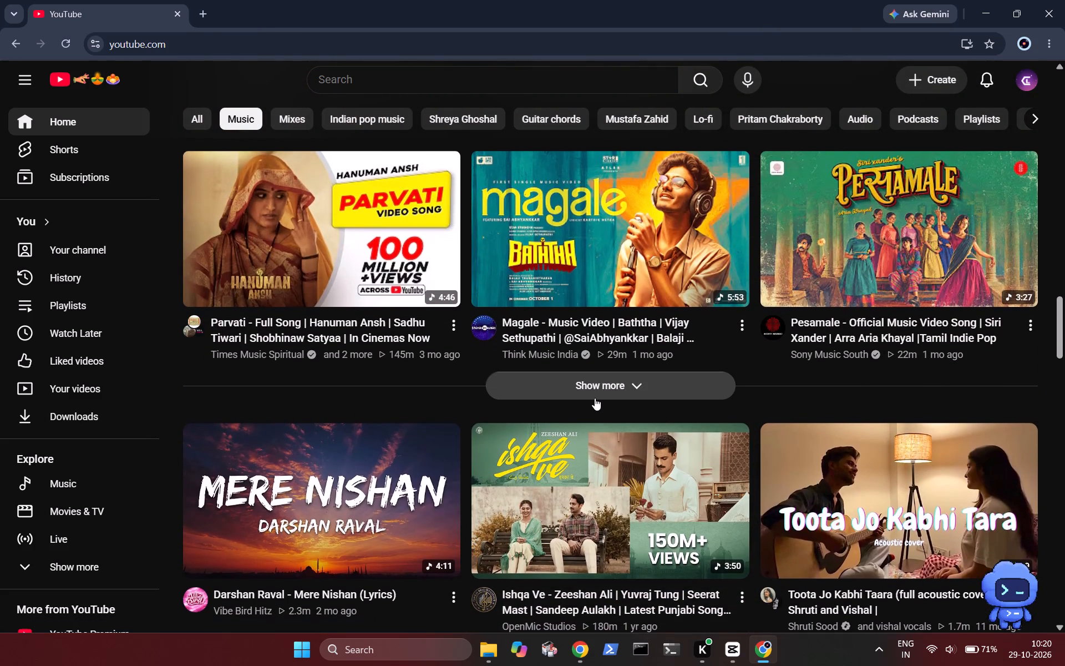
Open your own YouTube channel page and look over its banner, description and content.
left_click(1023, 82)
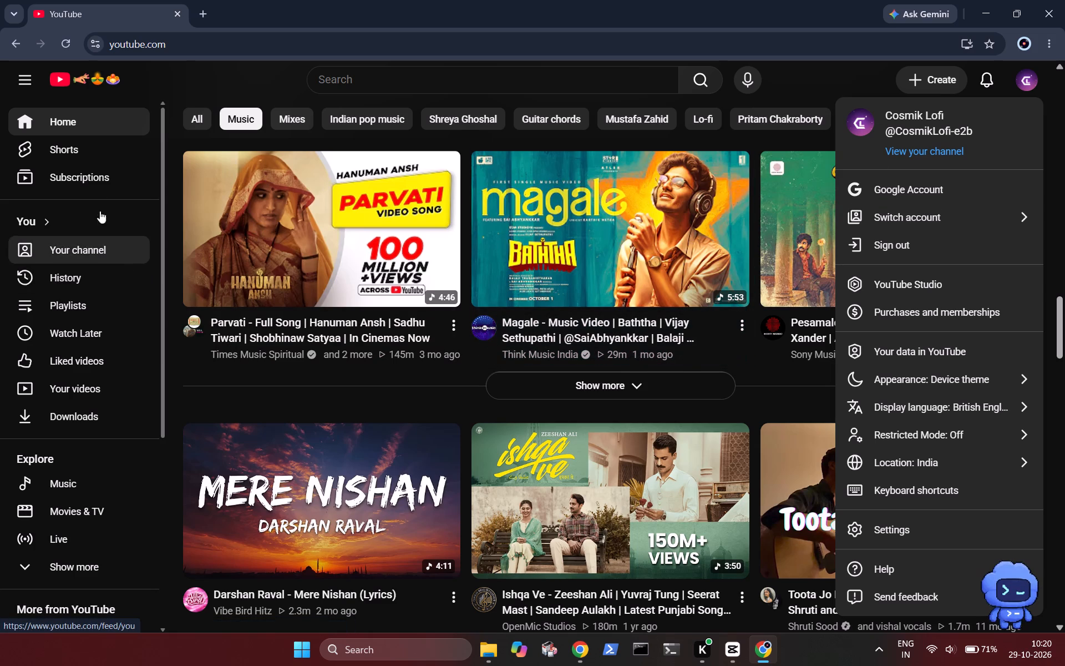
left_click(78, 244)
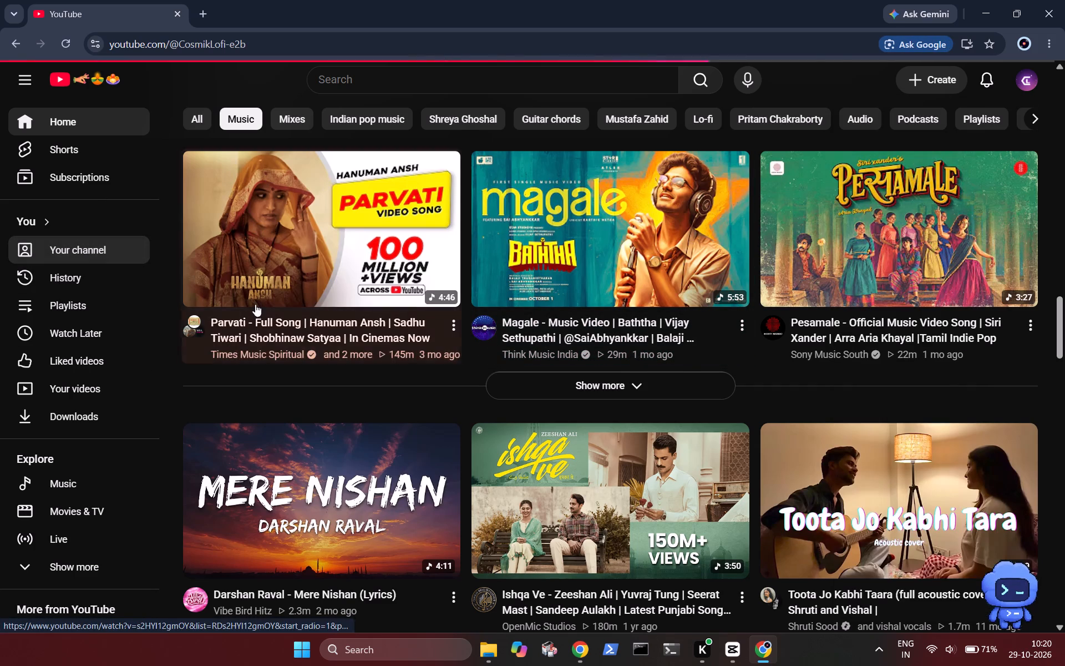
scroll(255, 304, "down", 1)
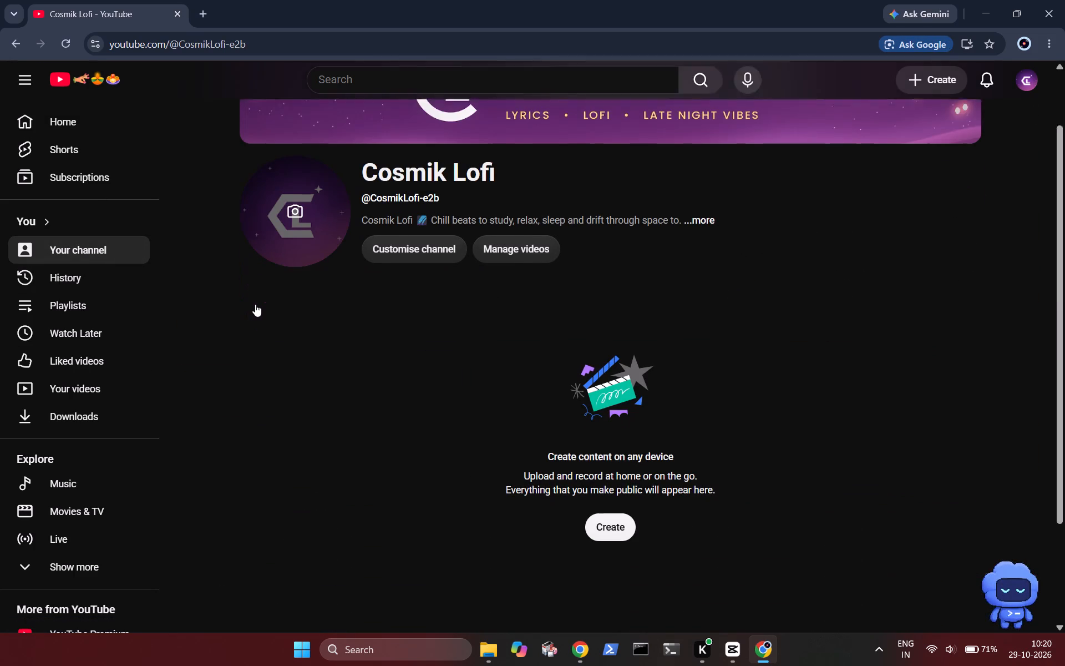
scroll(255, 304, "down", 1)
scroll(255, 304, "up", 2)
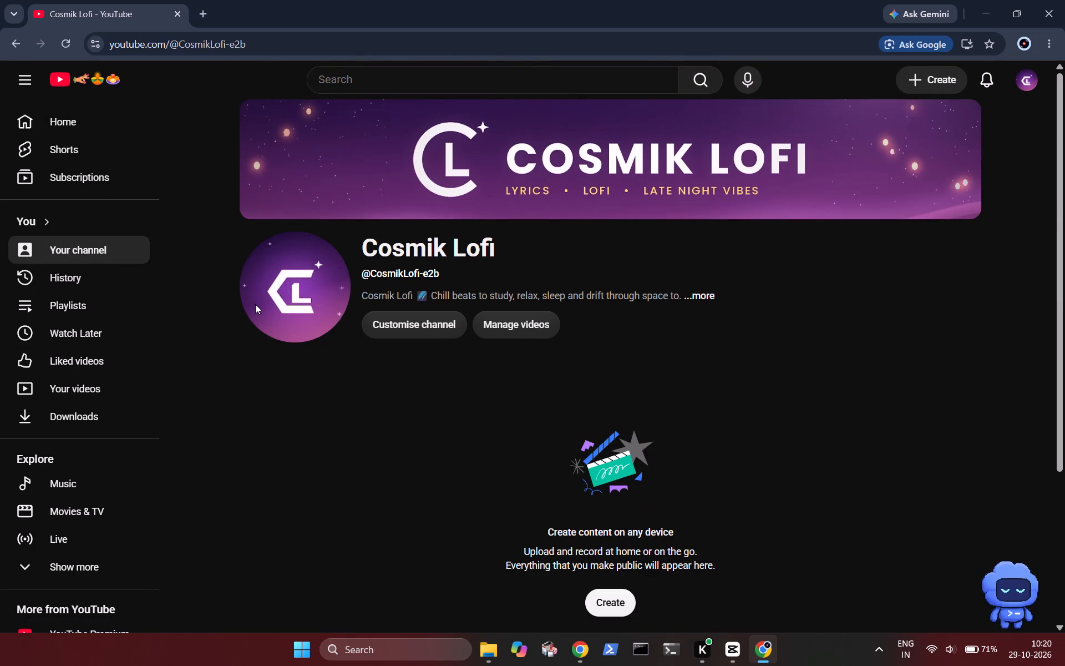
Open the YouTube watch history.
left_click(86, 275)
left_click(75, 240)
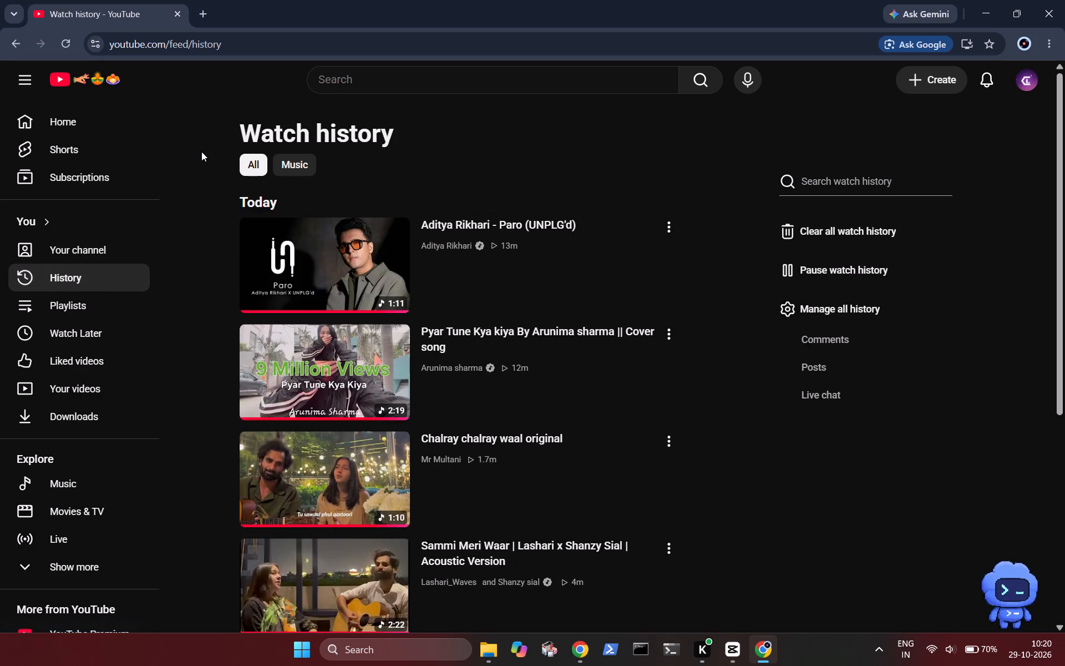
Search for "yt thumbnail preview" in a new tab and open the YouTube Thumbnail Tester & Previewer site.
left_click(204, 1)
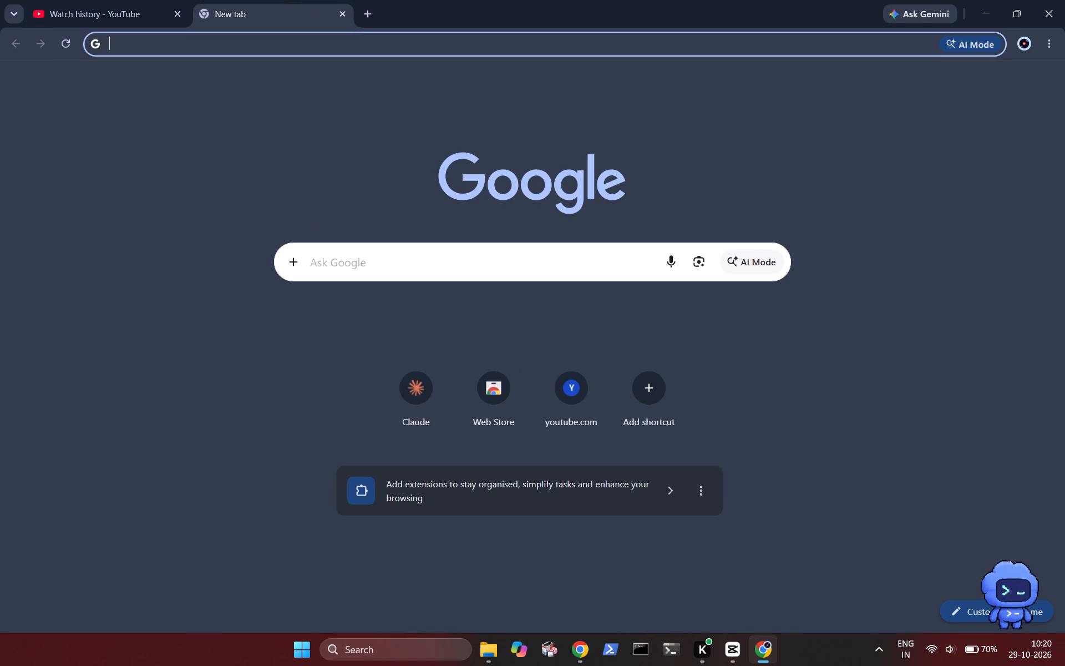
type("yt")
key("space")
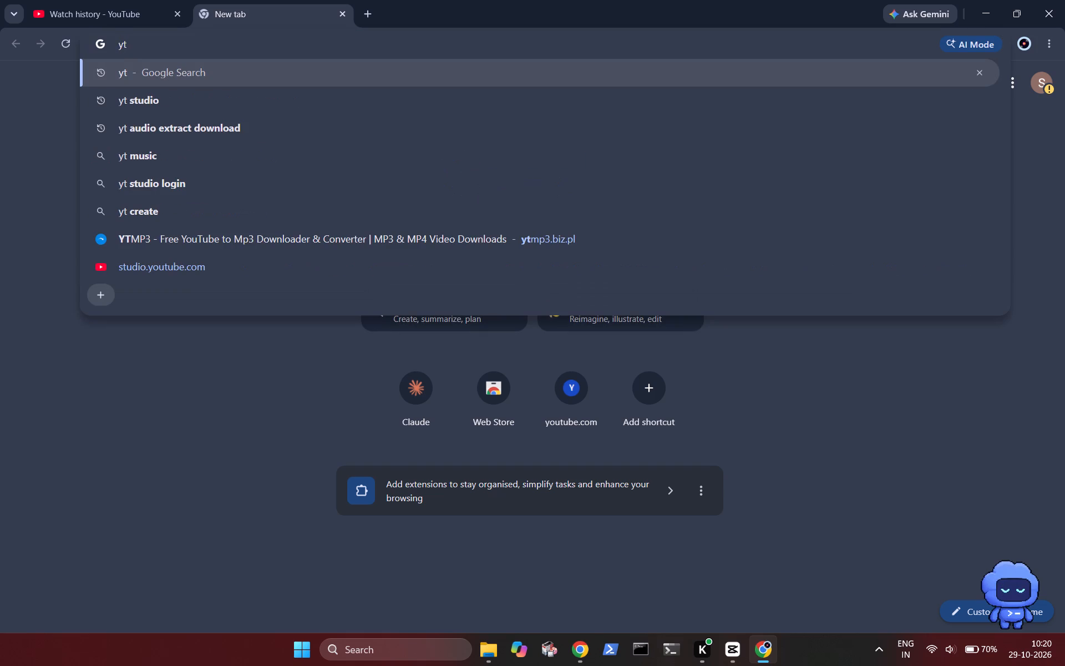
type("thumbnail pre")
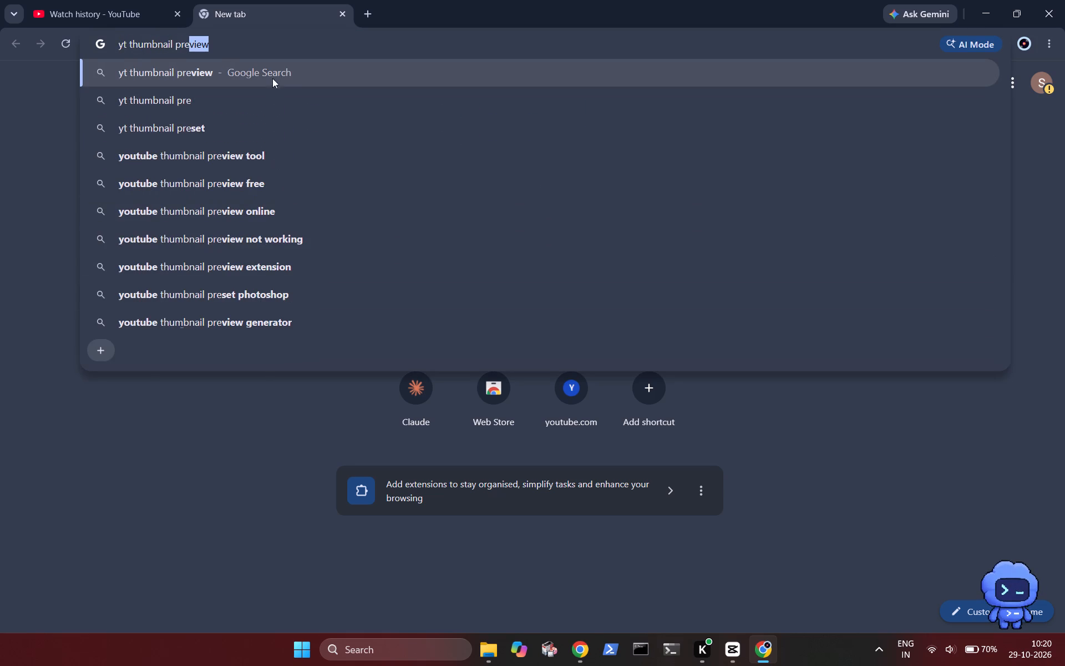
left_click(271, 68)
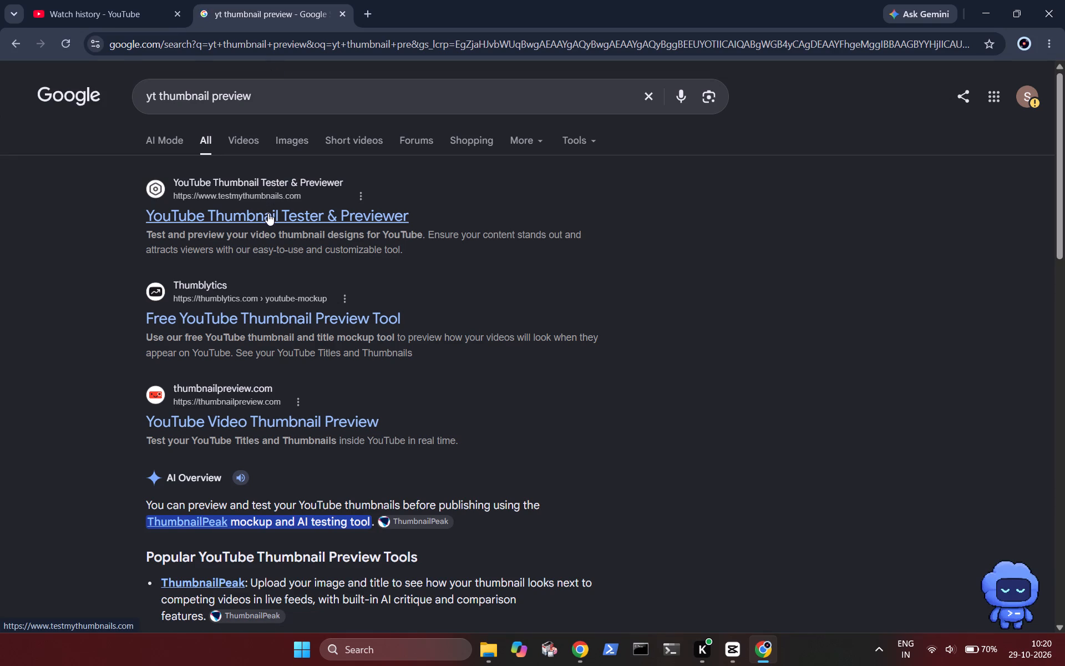
left_click(268, 213)
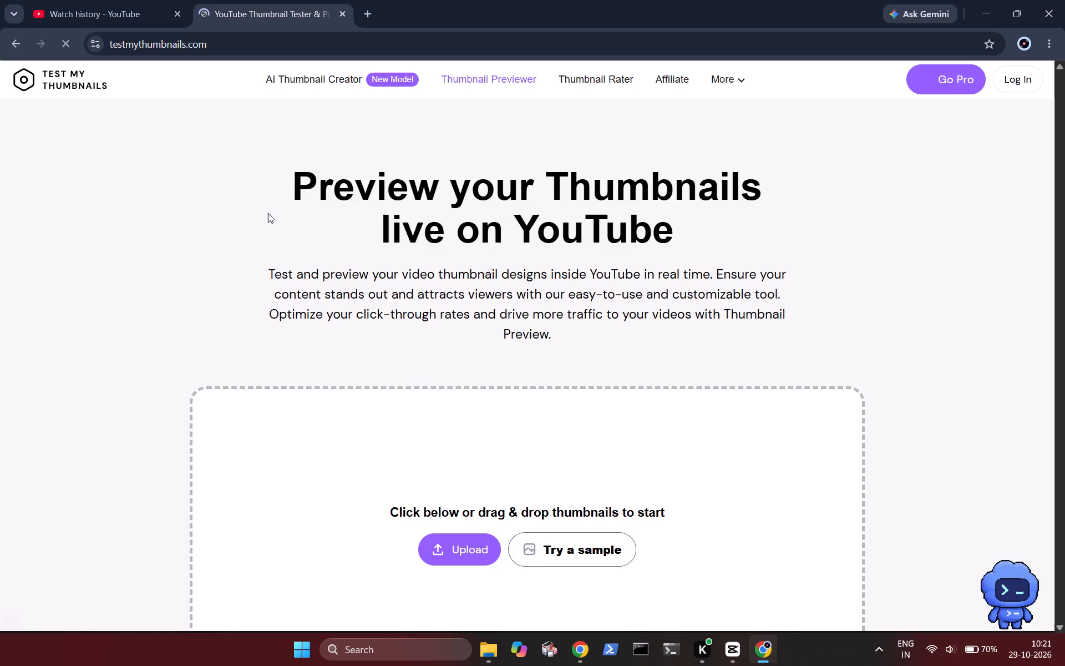
Upload the sammi_thumbnail image from the angrej folder to the thumbnail previewer.
scroll(306, 418, "down", 2)
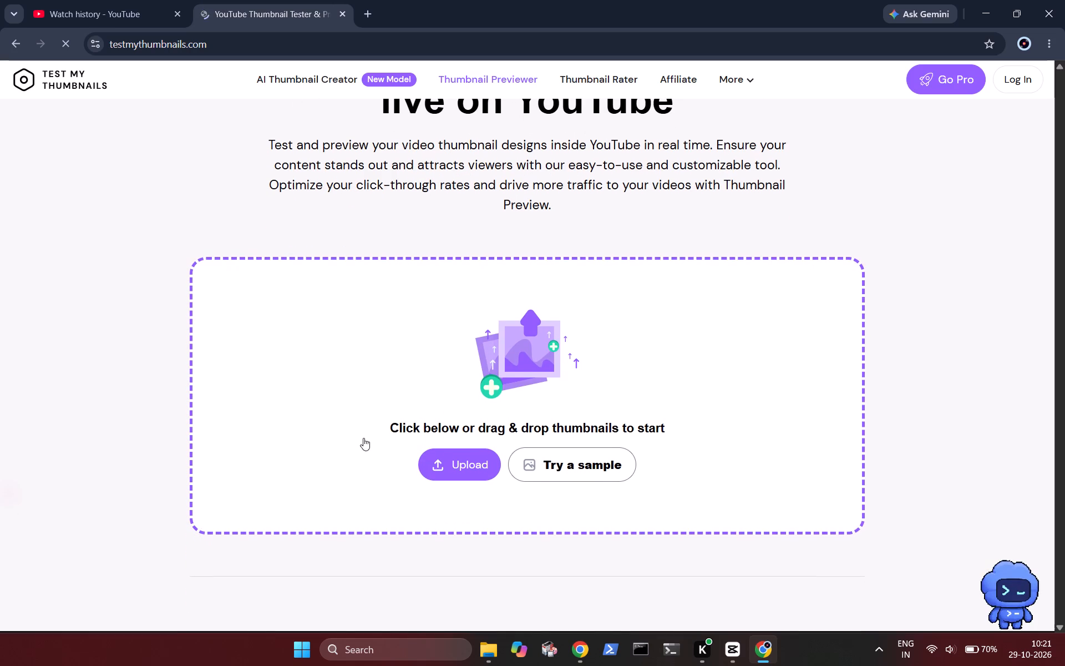
left_click(439, 471)
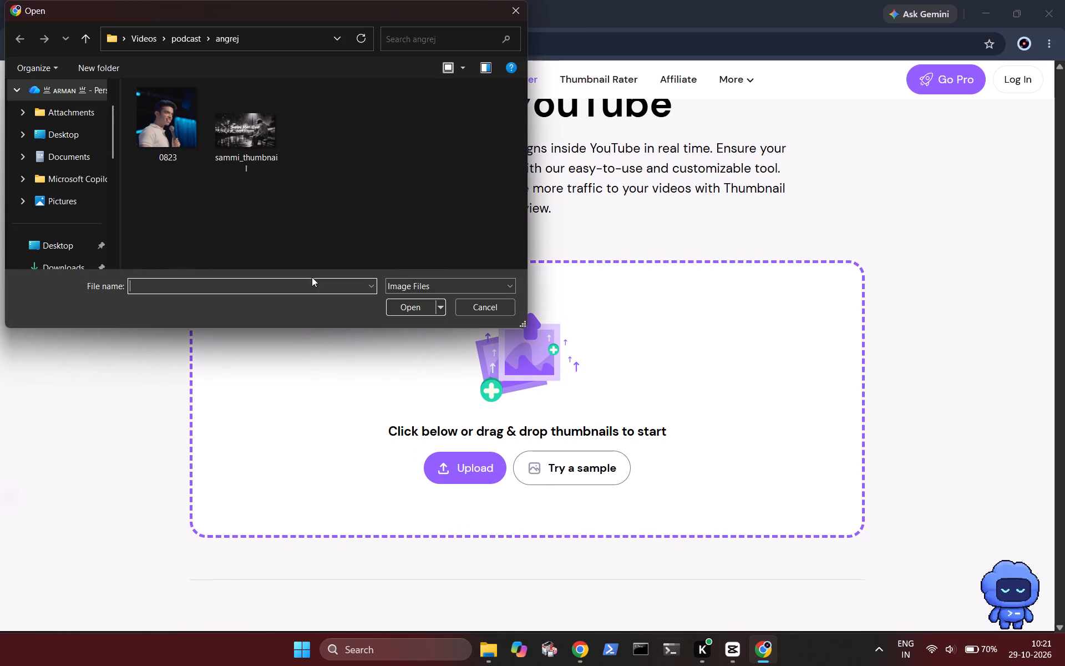
left_click(273, 139)
key("Return")
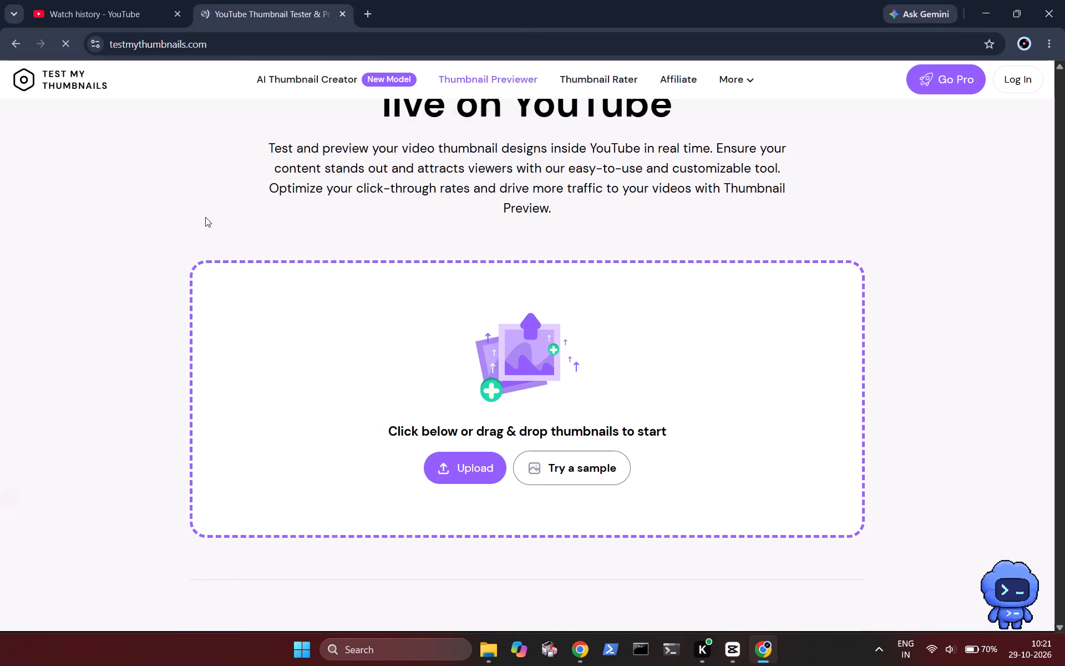
Examine the previewer's sidebar options and how the Sammi Meri Waar thumbnail looks among the videos in the mock YouTube feed.
scroll(205, 217, "down", 1)
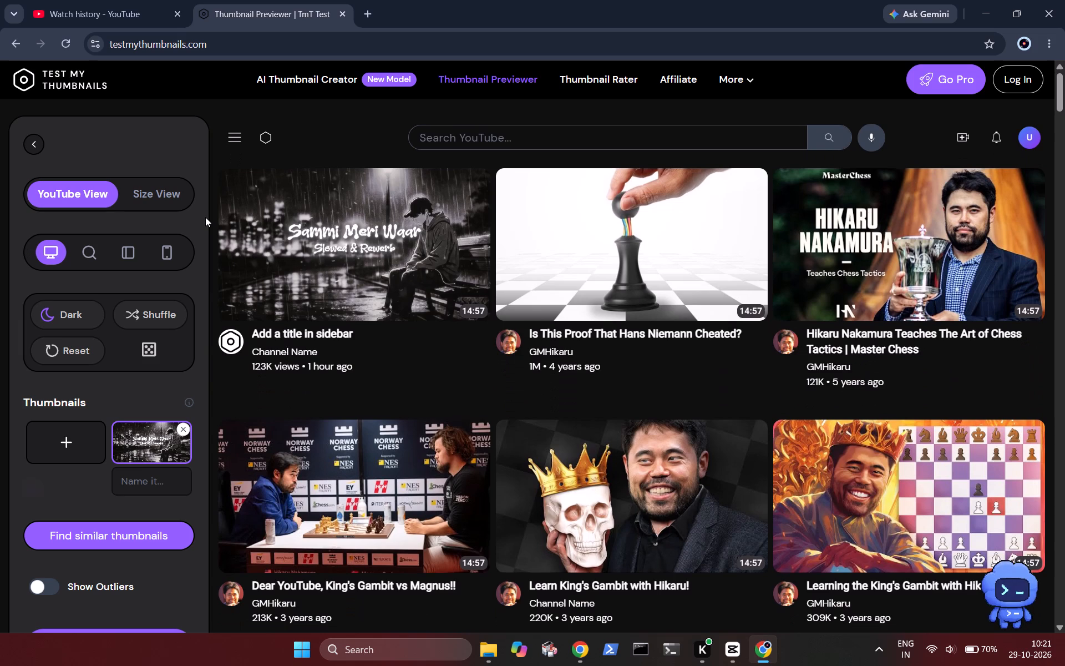
scroll(205, 217, "down", 2)
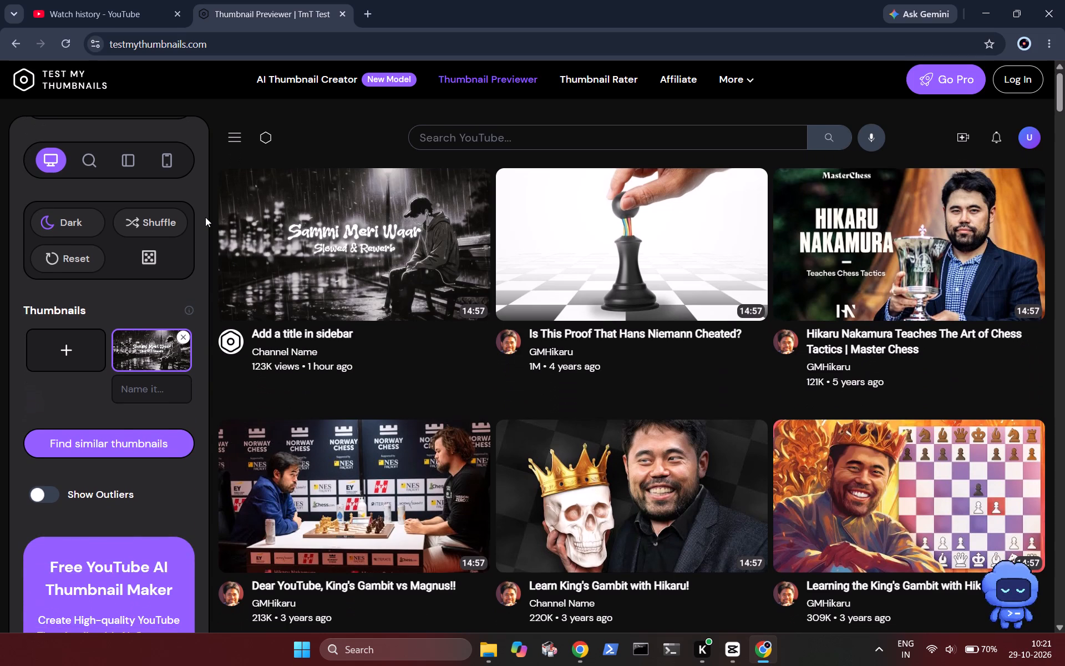
scroll(524, 343, "down", 2)
scroll(524, 343, "up", 3)
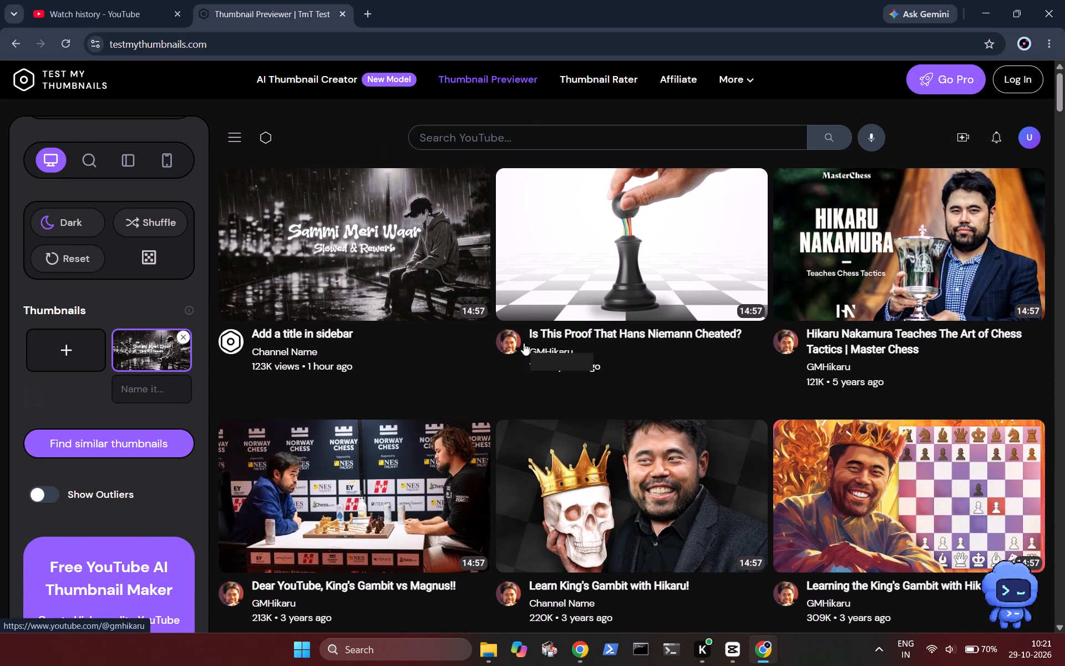
scroll(524, 343, "down", 2)
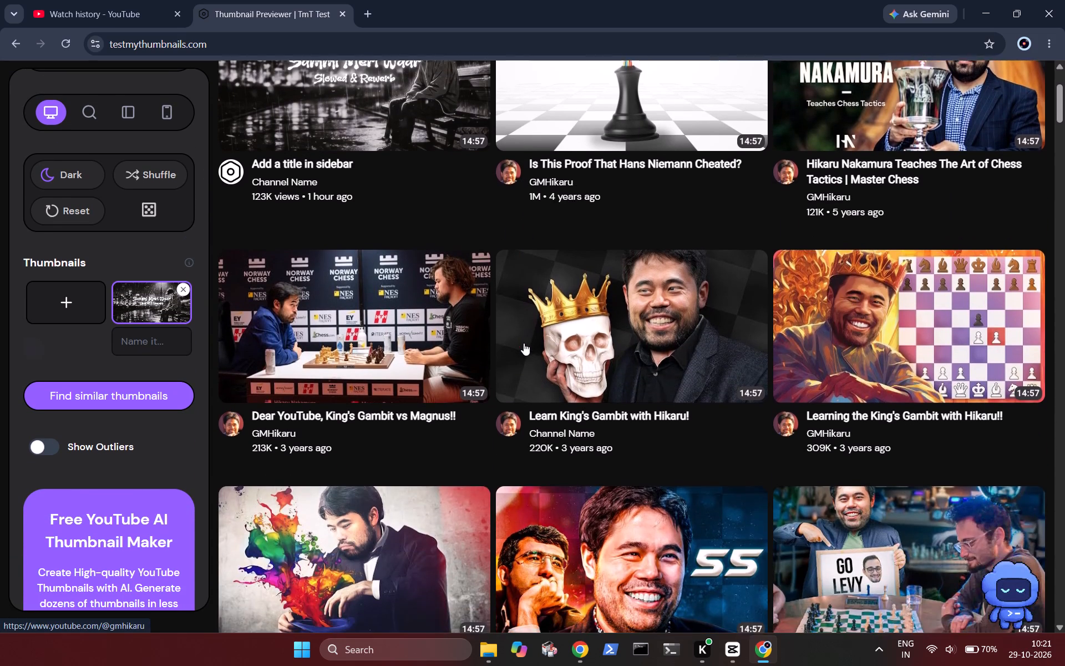
scroll(524, 343, "down", 2)
scroll(524, 343, "up", 3)
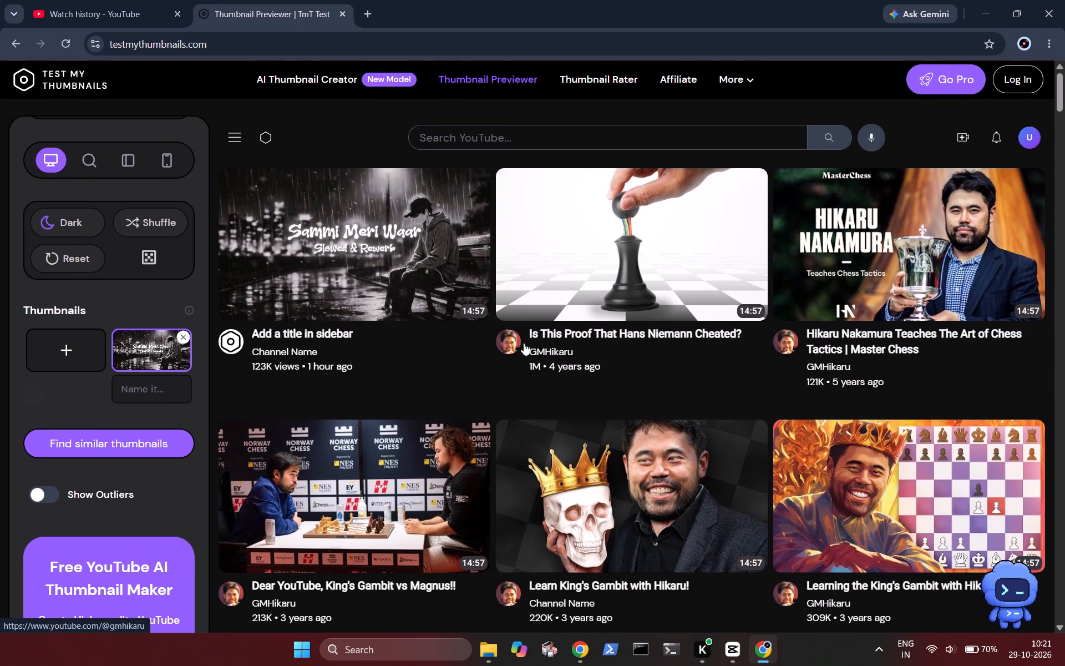
scroll(524, 343, "down", 7)
scroll(524, 343, "up", 5)
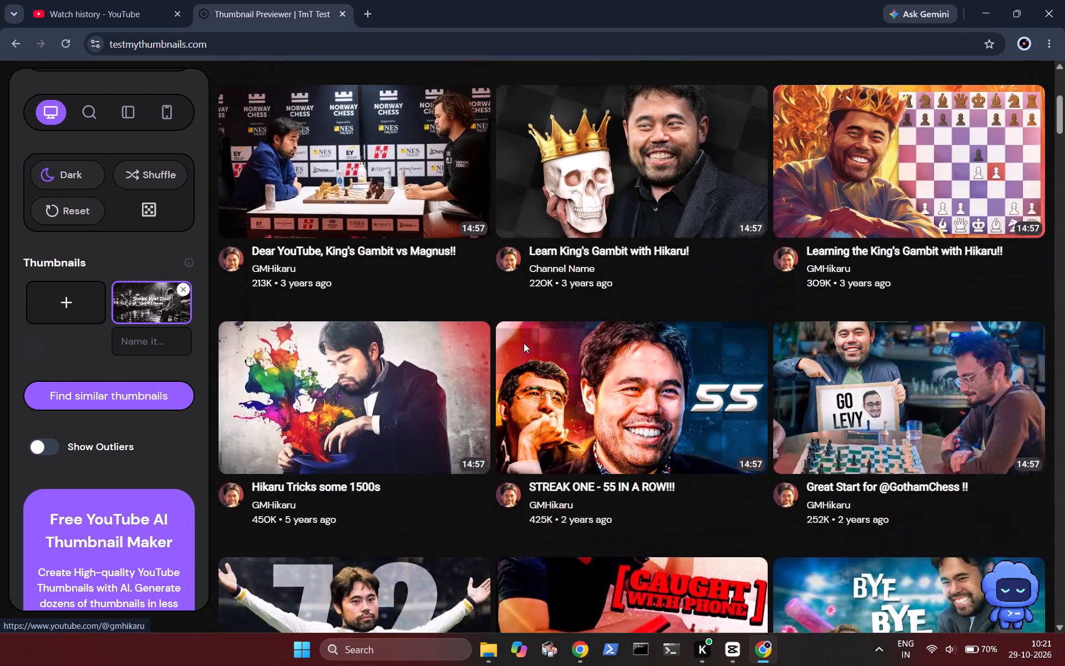
scroll(524, 343, "up", 1)
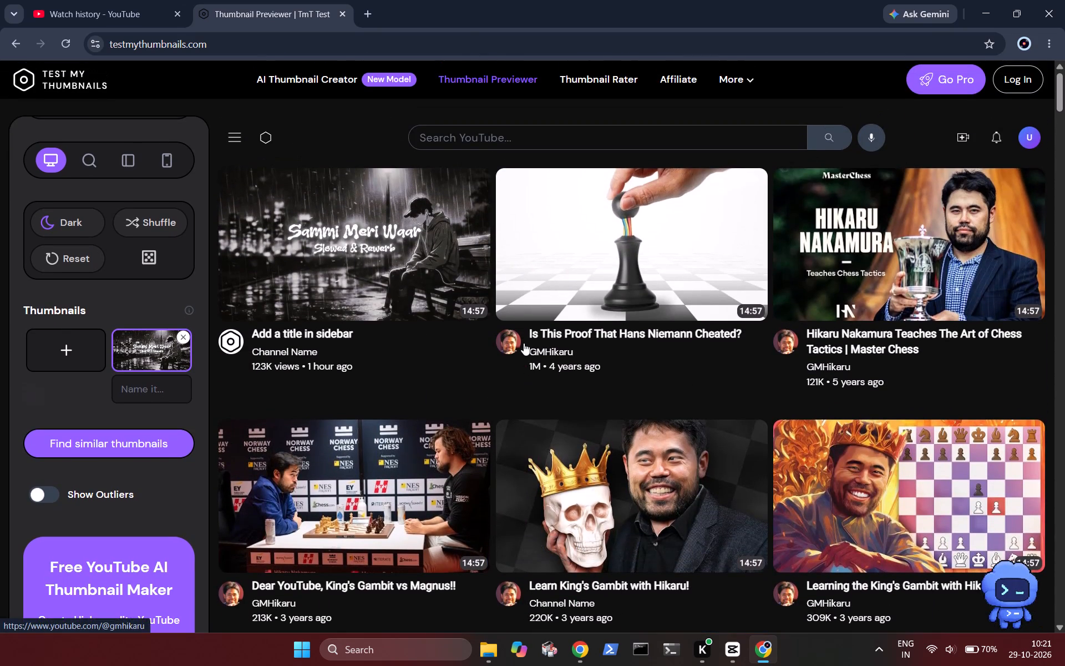
scroll(524, 343, "down", 2)
scroll(524, 343, "up", 3)
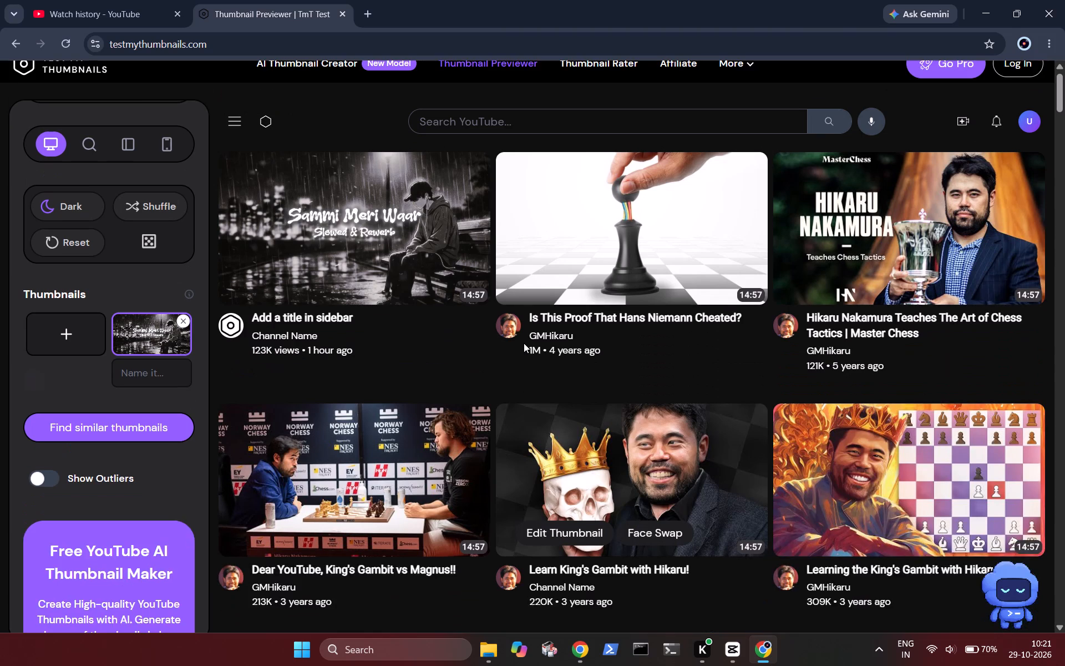
scroll(524, 343, "up", 2)
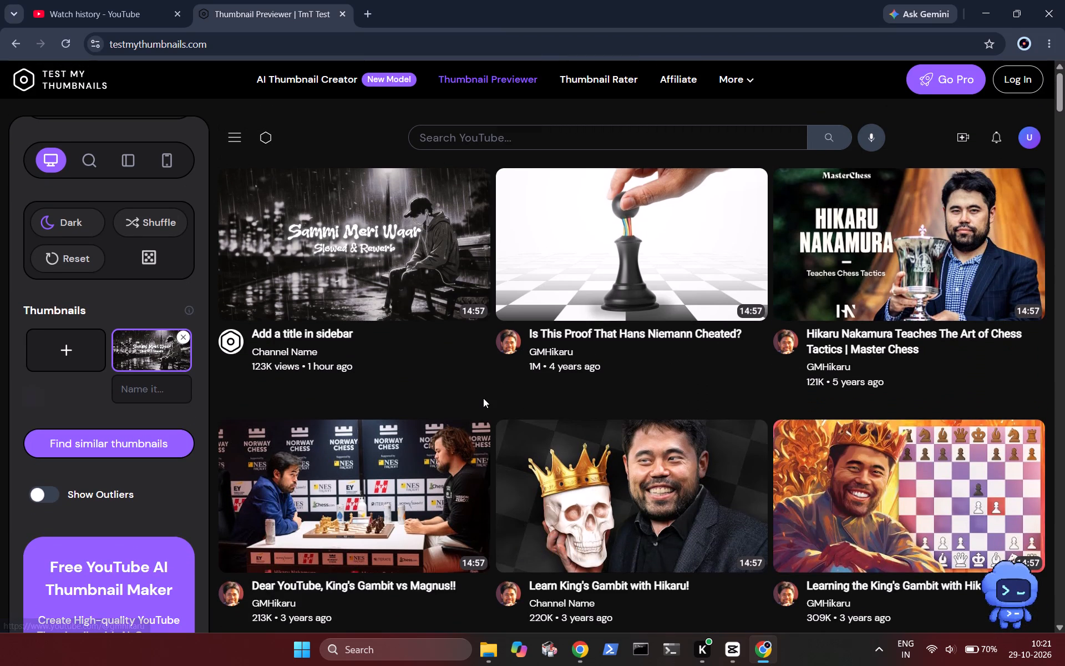
Compare the Sammi Meri Waar thumbnail again with the video thumbnails in the lower rows of the preview feed.
scroll(483, 398, "down", 1)
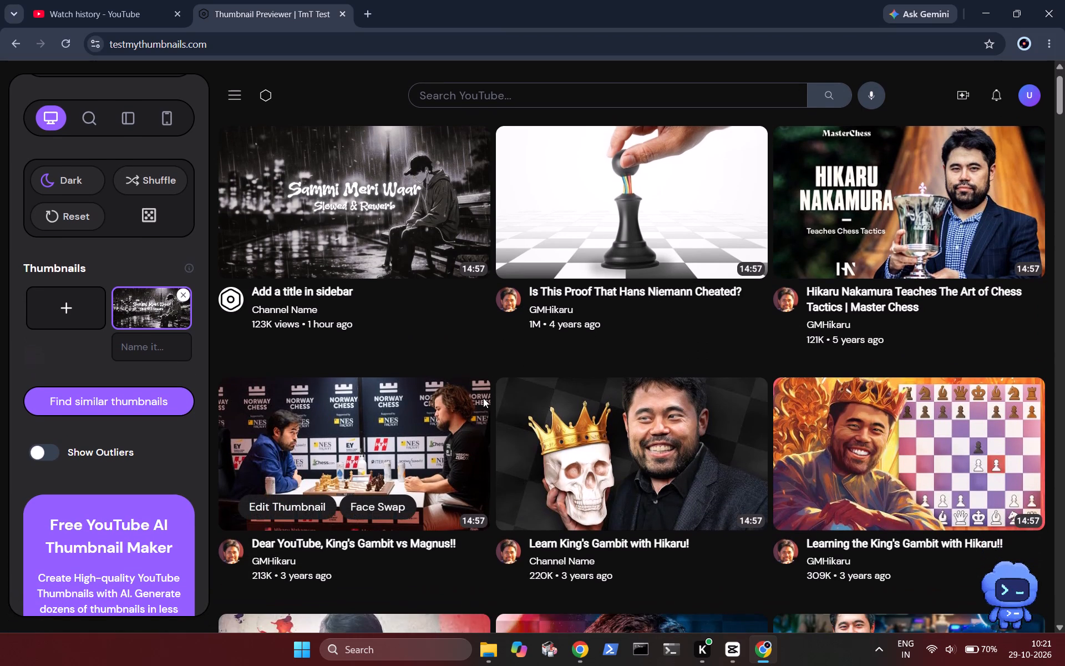
scroll(483, 398, "down", 1)
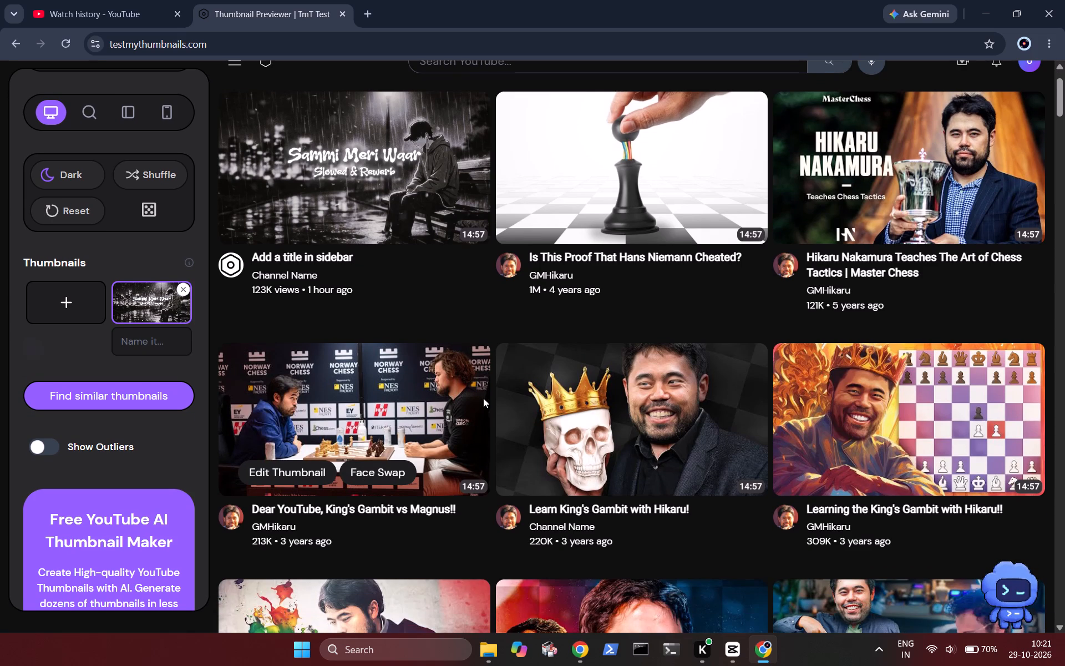
scroll(483, 398, "down", 2)
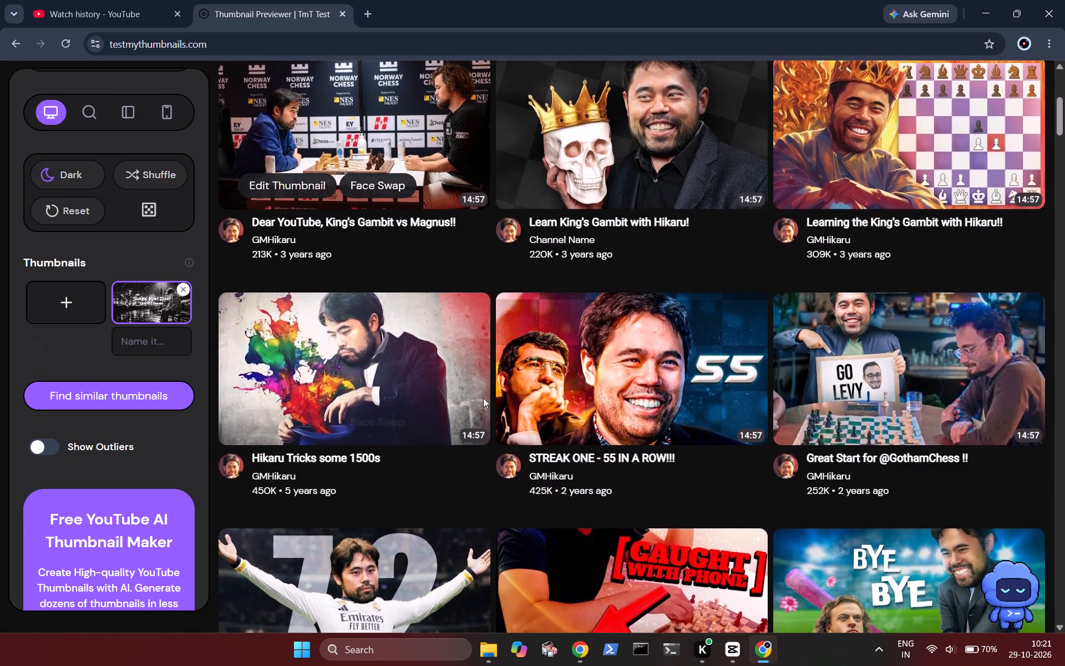
scroll(483, 398, "up", 2)
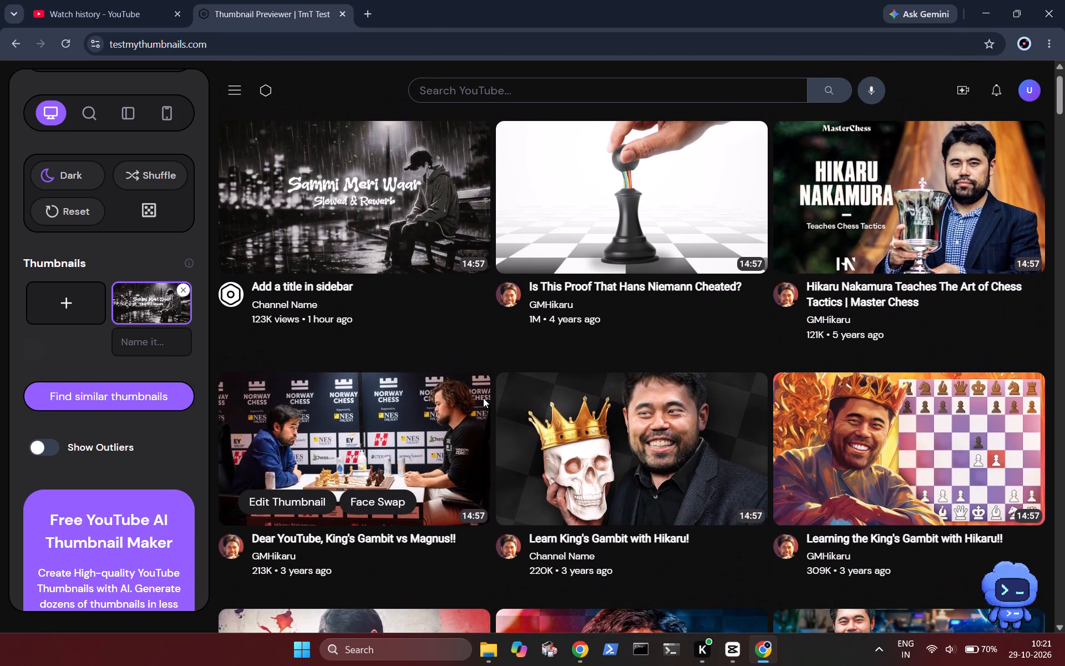
scroll(483, 398, "down", 3)
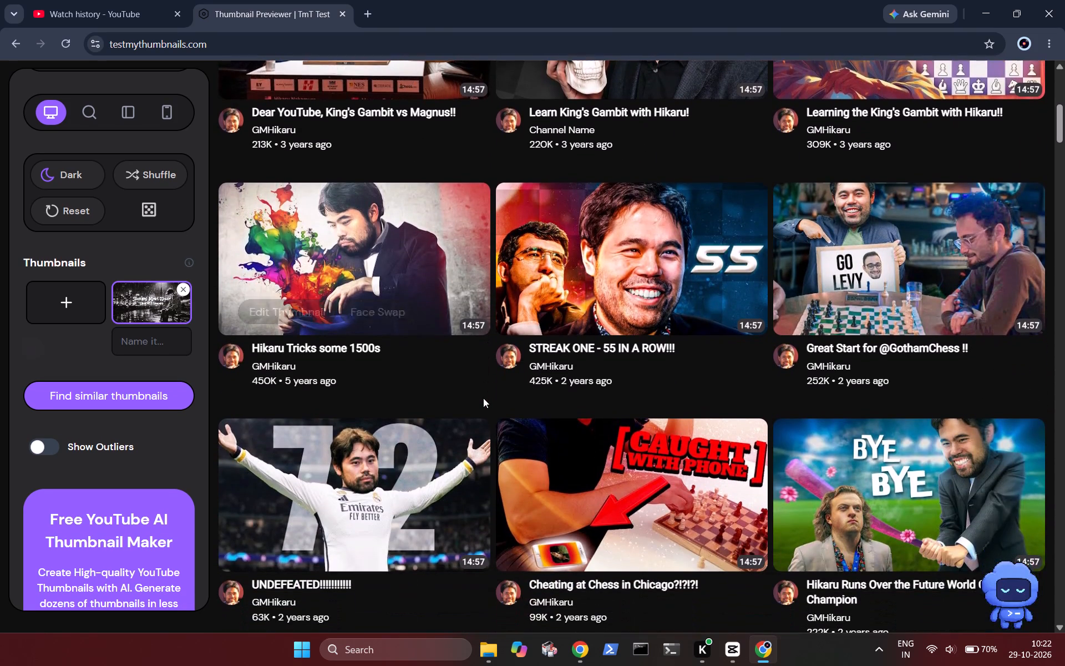
Examine the sample video thumbnails further down the previewer's mock feed, from the chess videos to the film actor profiles.
scroll(483, 398, "down", 3)
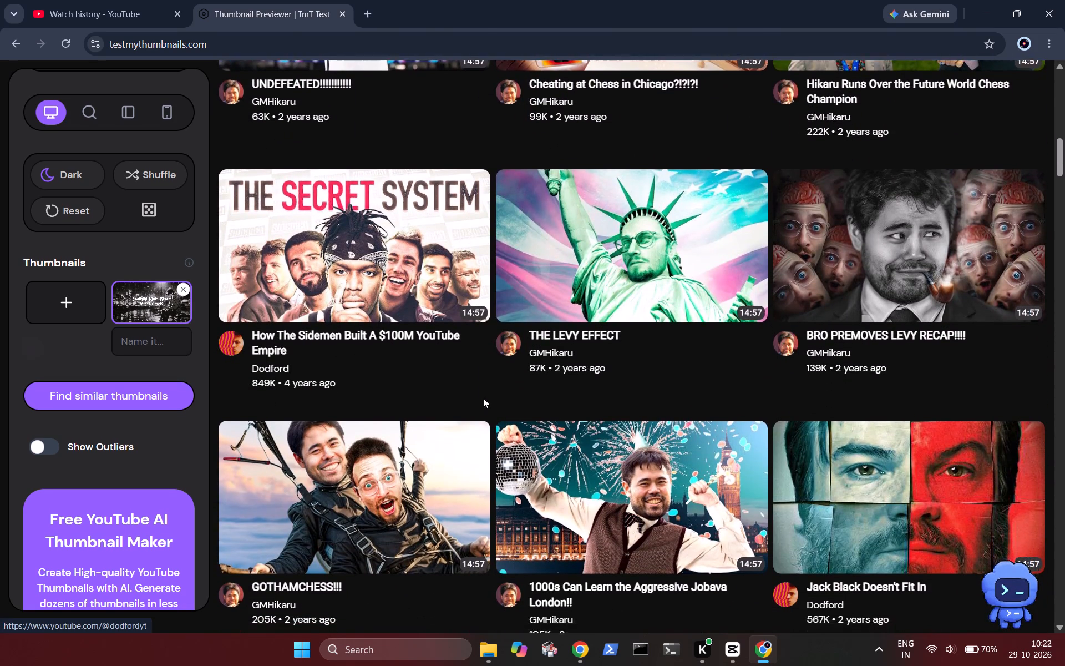
scroll(483, 398, "down", 5)
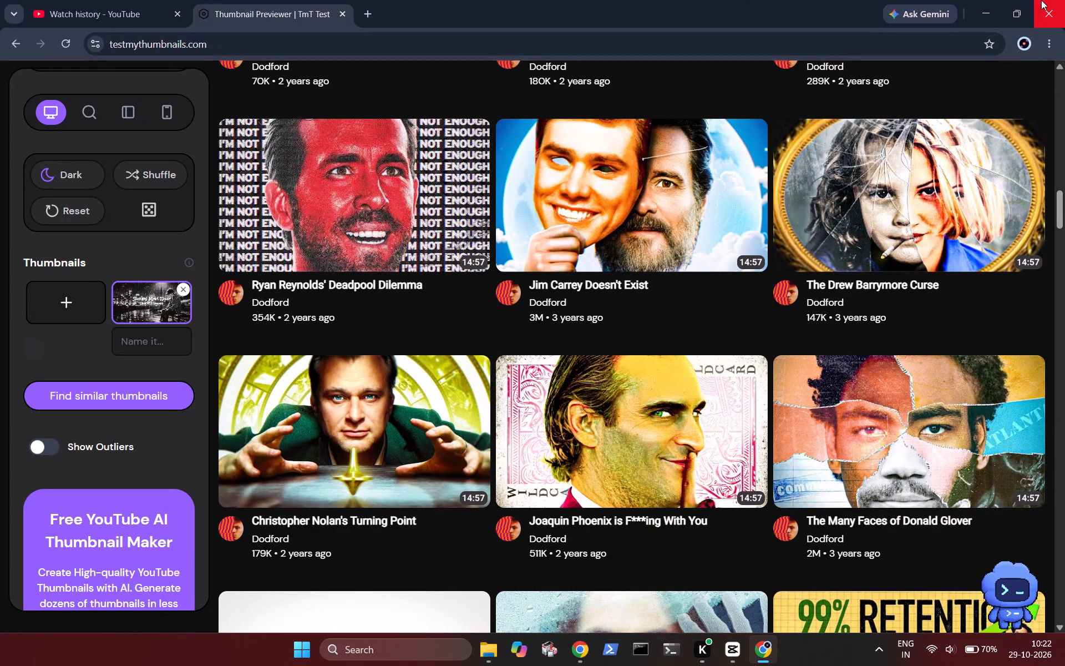
Close the thumbnail previewer tab and look over today's entries in the YouTube watch history.
left_click(345, 18)
scroll(519, 276, "down", 1)
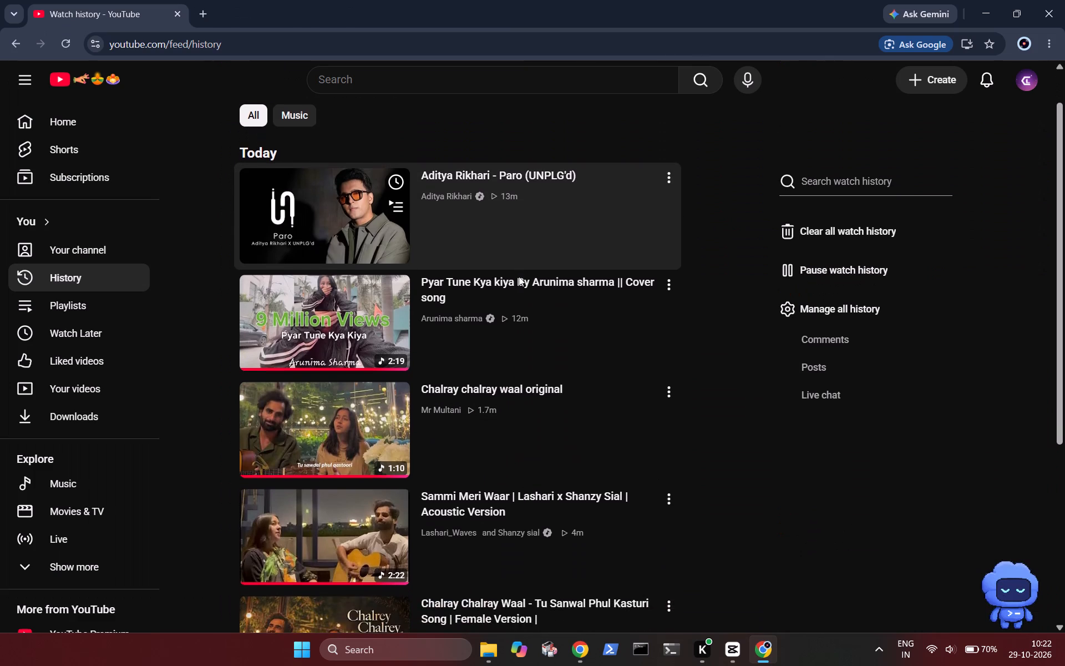
scroll(519, 276, "down", 1)
scroll(519, 276, "up", 1)
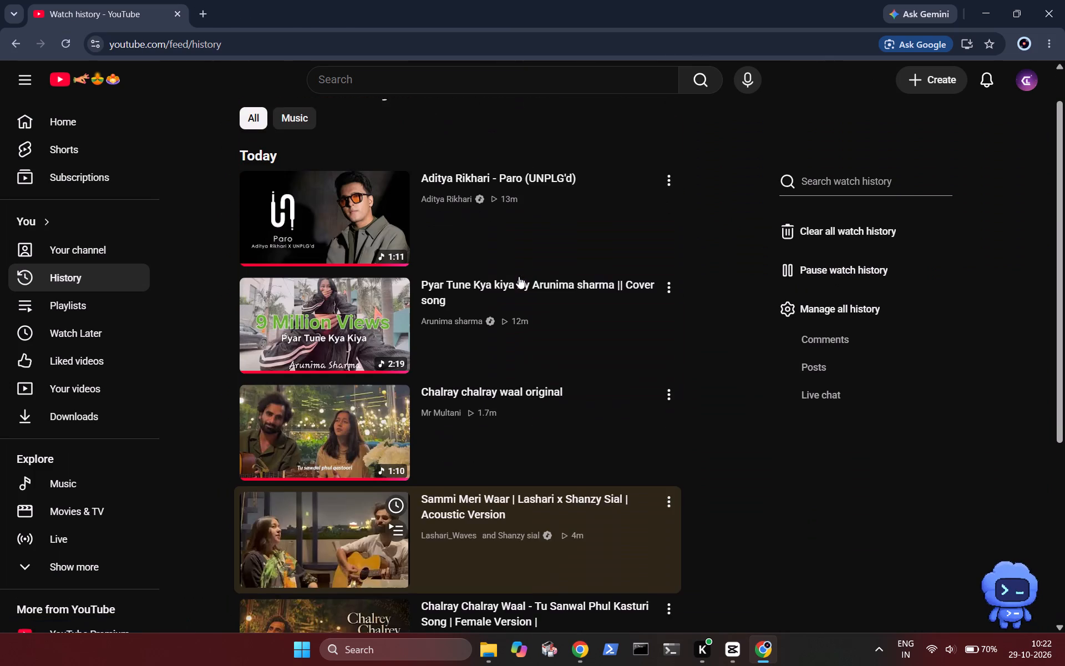
scroll(519, 276, "up", 2)
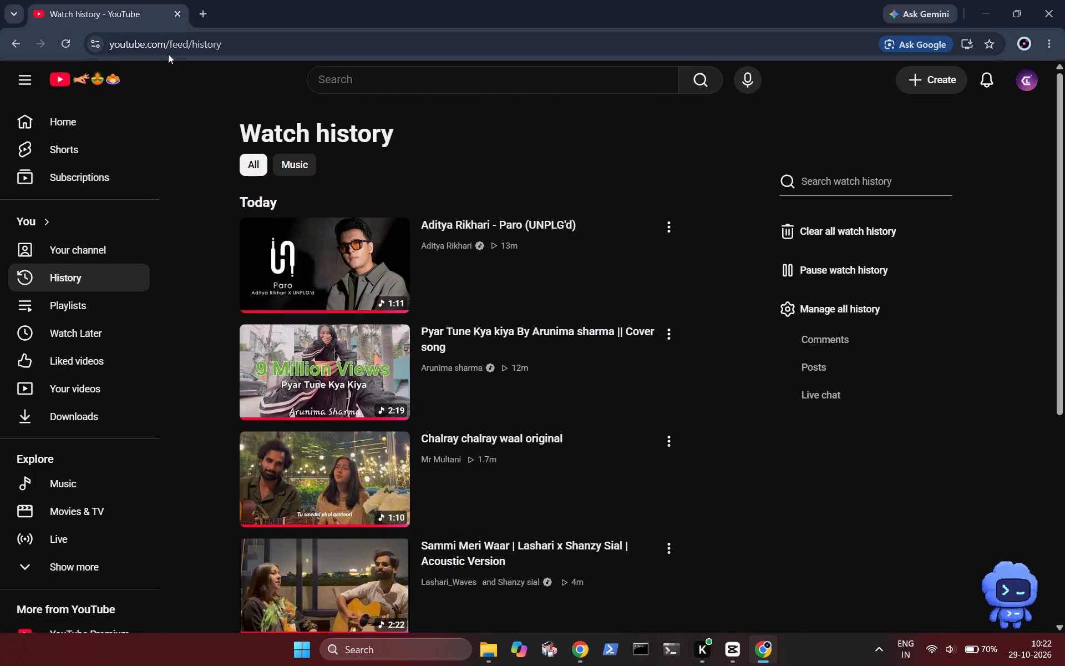
Go to the YouTube home feed and filter it to Music.
left_click(50, 126)
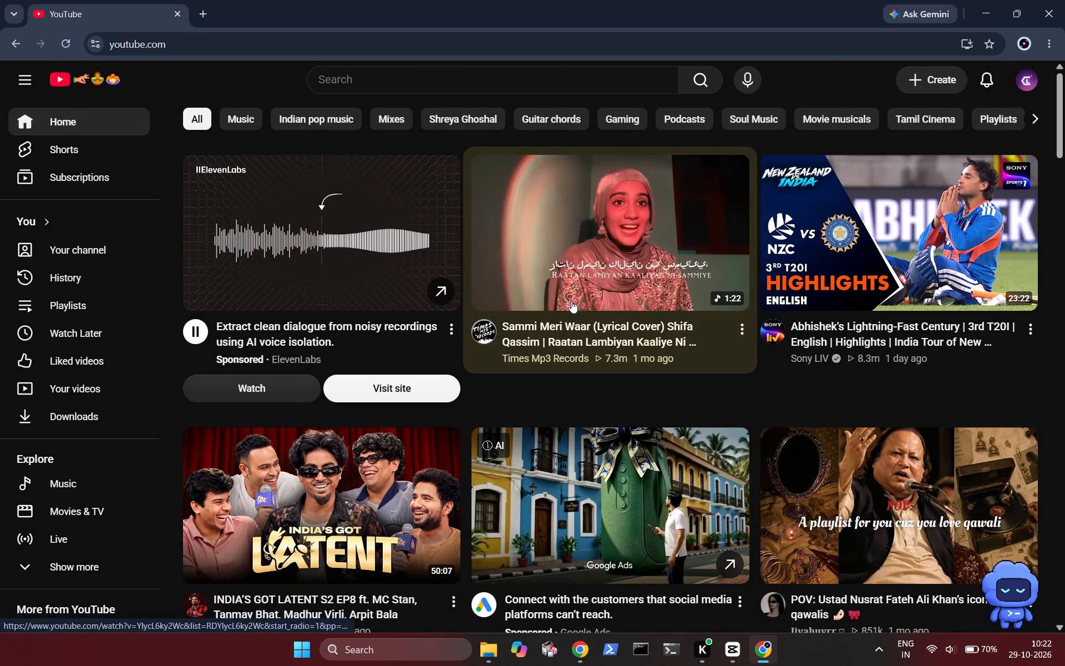
scroll(571, 301, "down", 2)
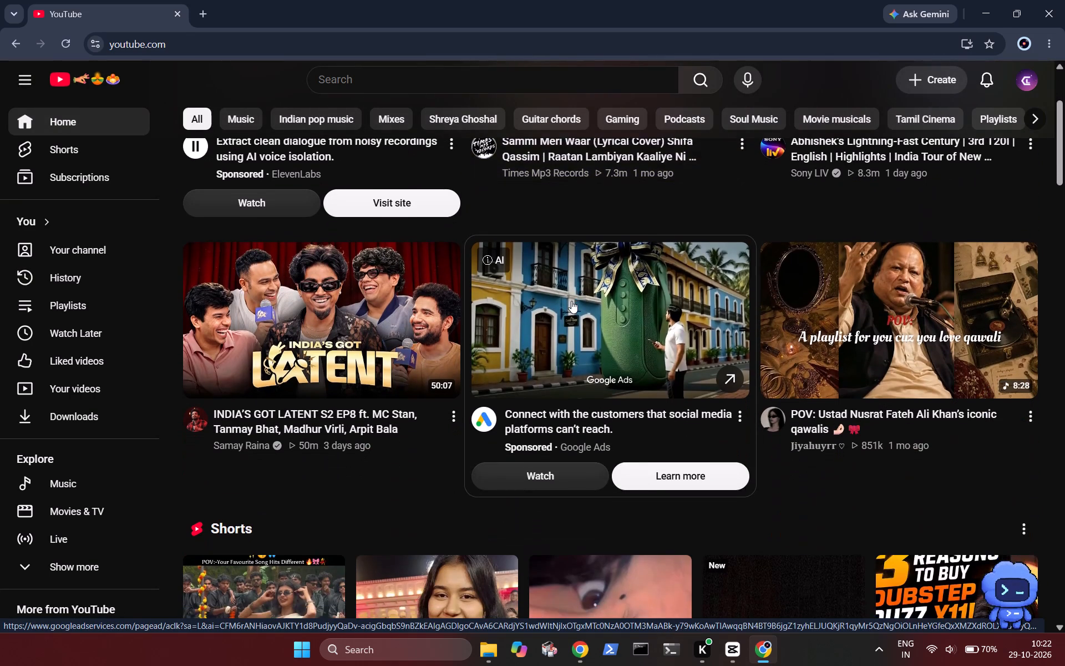
scroll(571, 301, "down", 1)
left_click(236, 118)
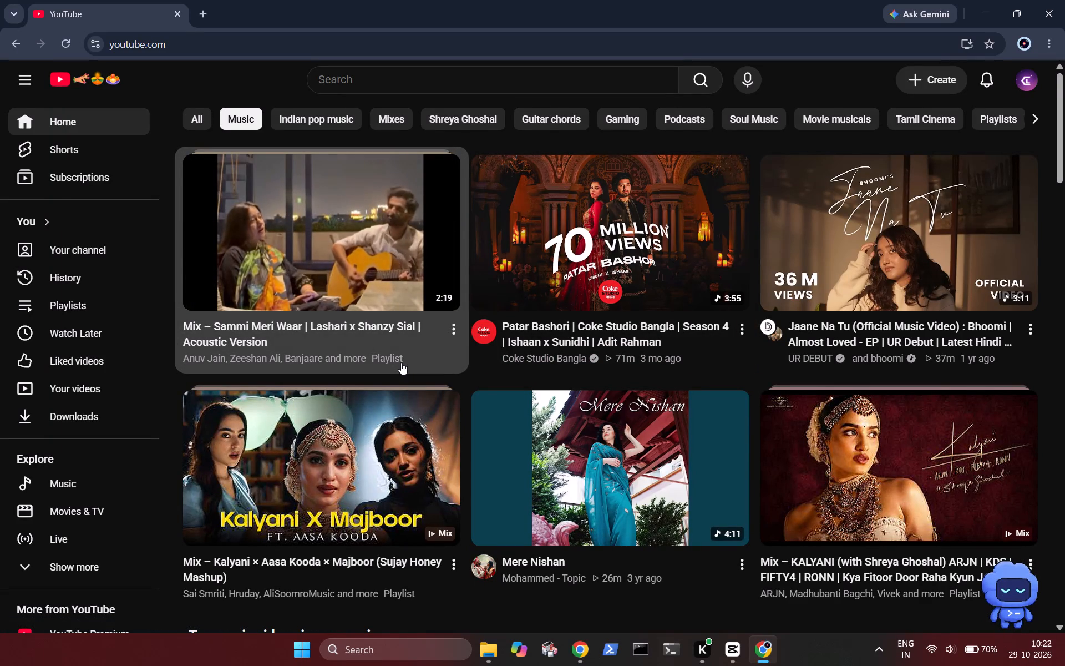
Examine the song thumbnails in the first rows of the Music feed, including the regional top music videos and New to you sections.
scroll(401, 362, "down", 2)
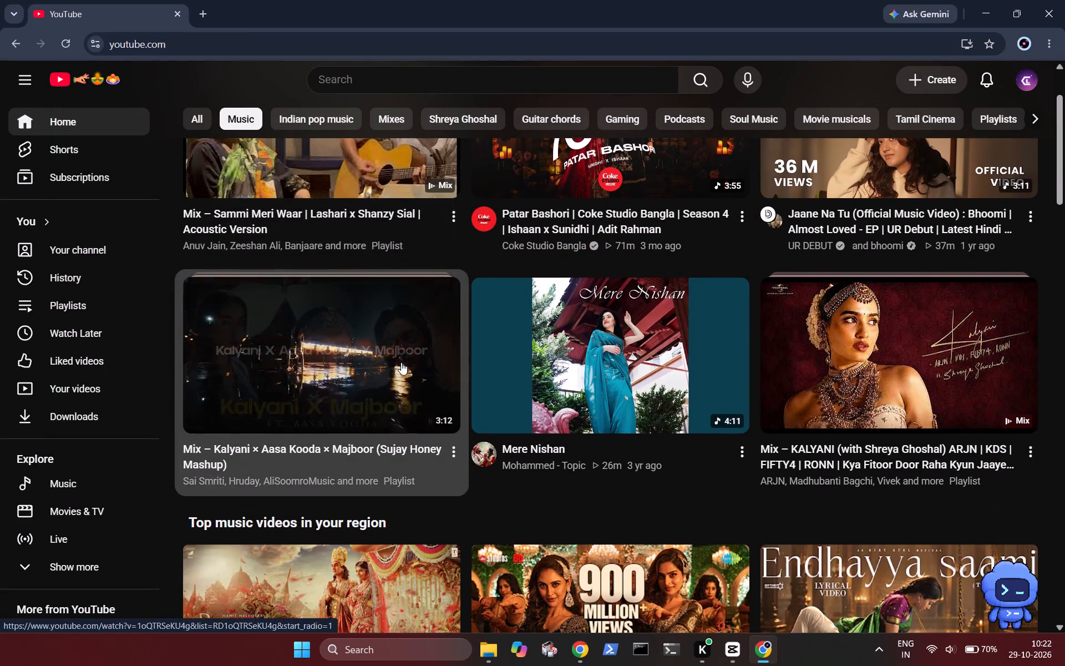
scroll(401, 362, "down", 2)
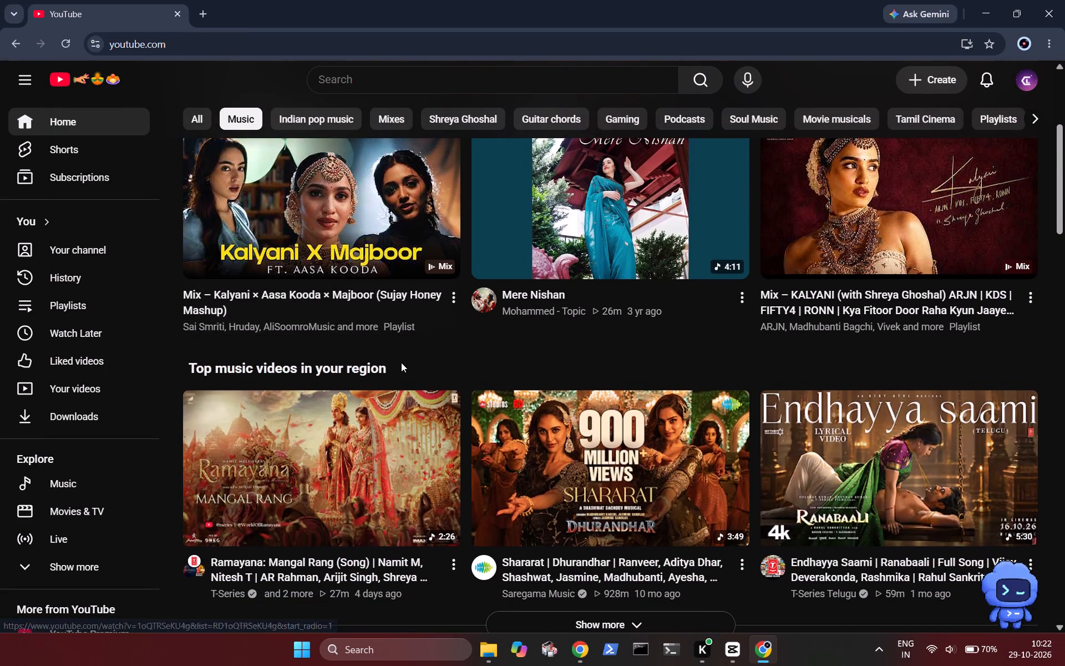
scroll(401, 362, "down", 2)
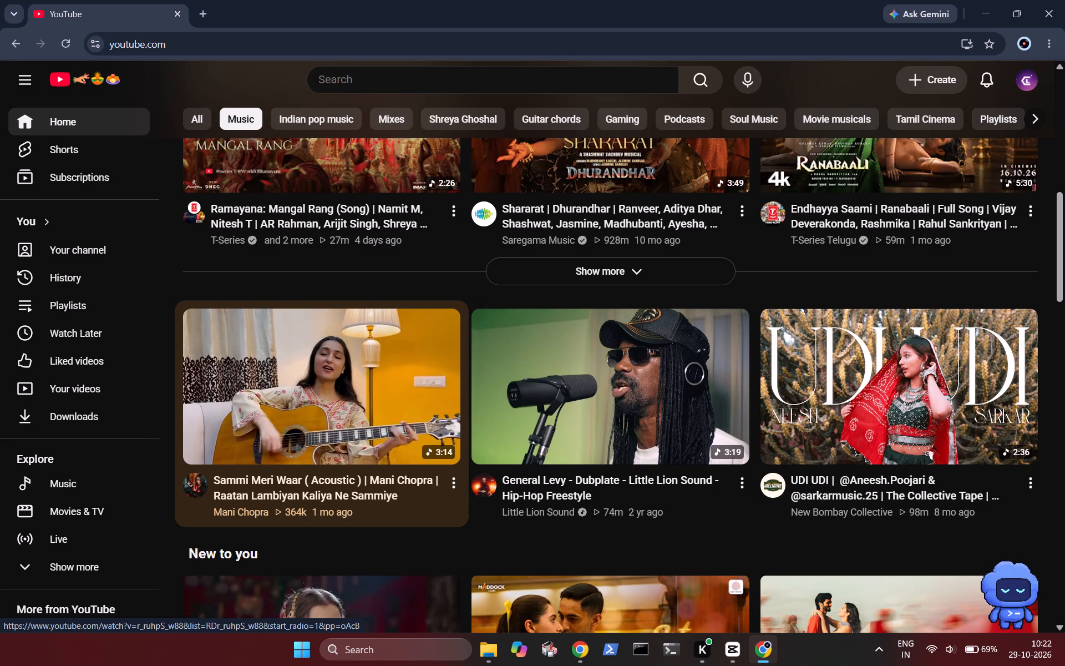
scroll(401, 362, "down", 1)
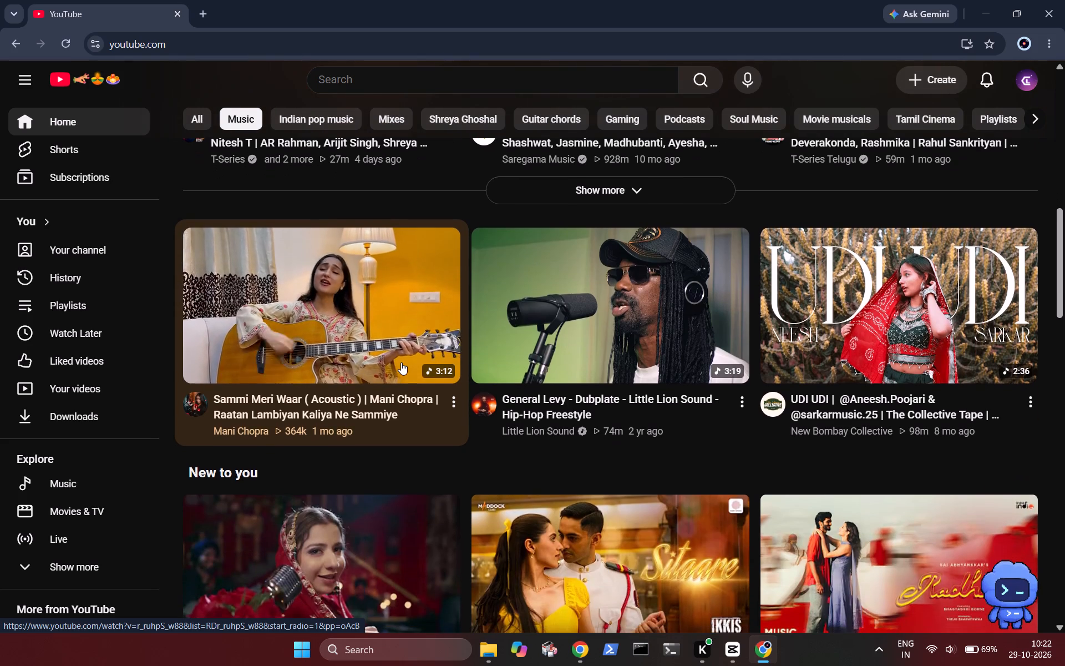
scroll(401, 362, "down", 3)
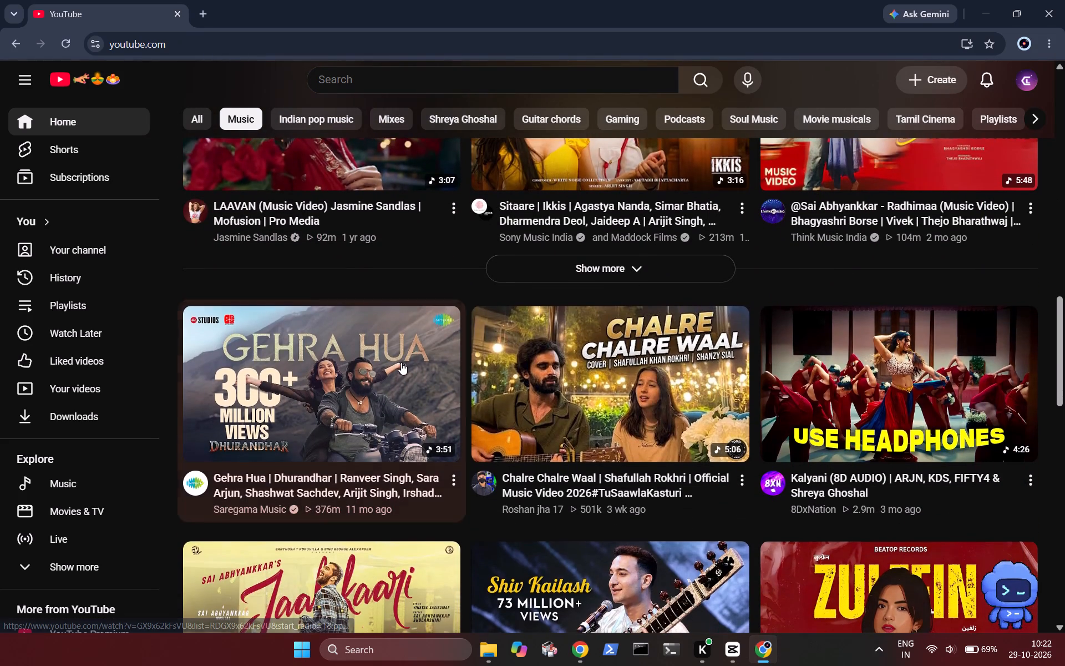
scroll(401, 362, "up", 2)
scroll(401, 362, "down", 1)
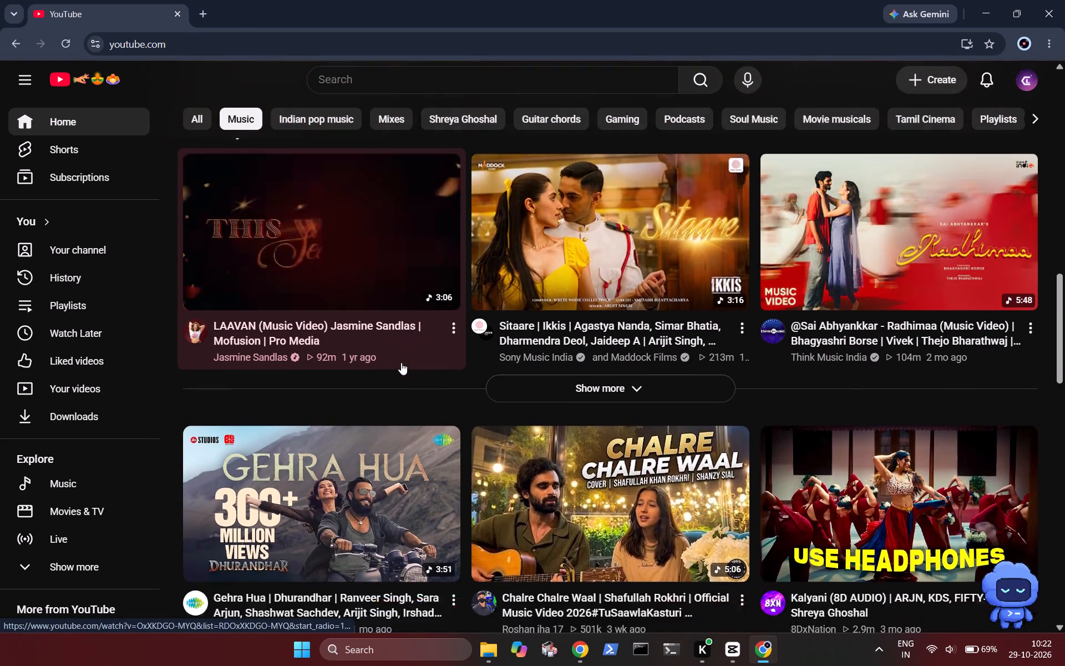
scroll(401, 362, "down", 1)
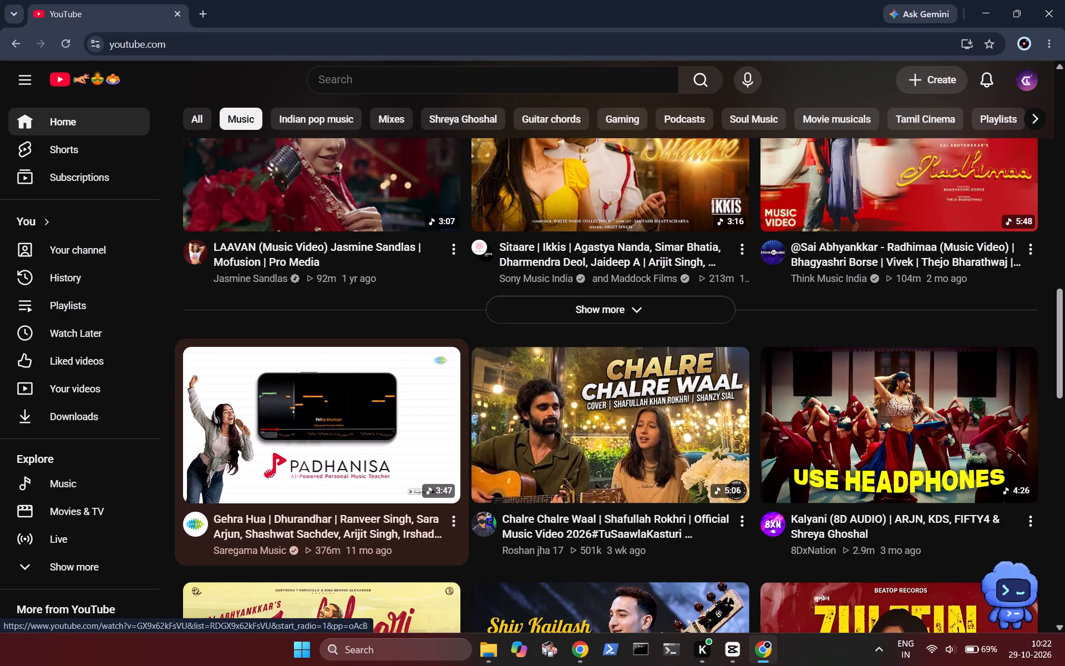
scroll(401, 362, "down", 1)
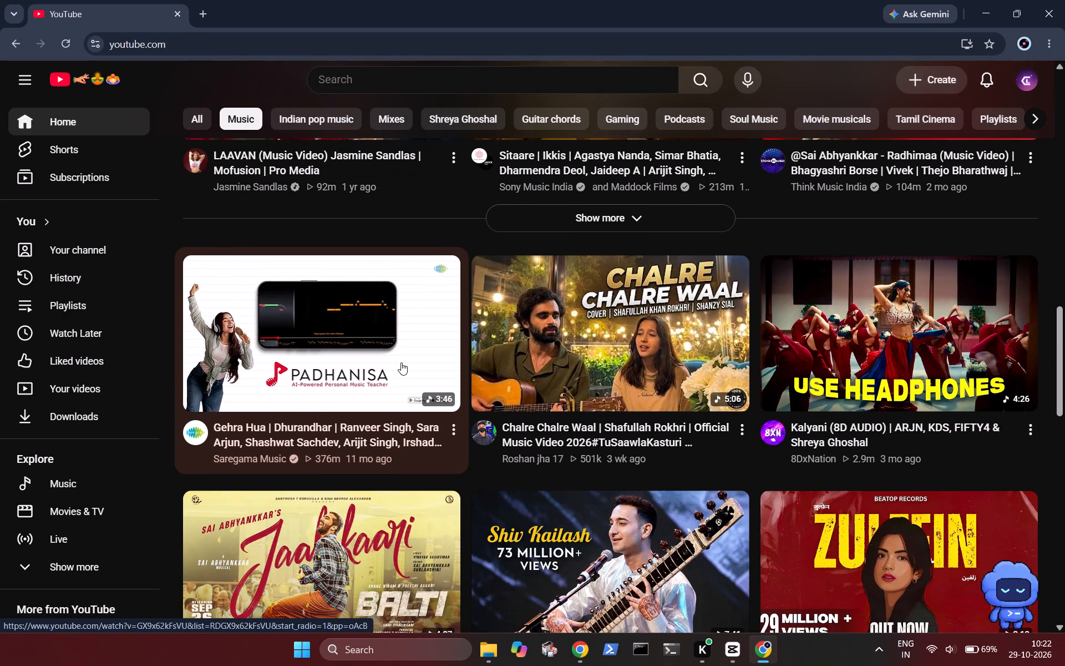
Examine the song thumbnails further down the Music feed, through the Trending in Shorts section to the Vaaroon (Mirzapur) Lofi row.
scroll(401, 362, "down", 2)
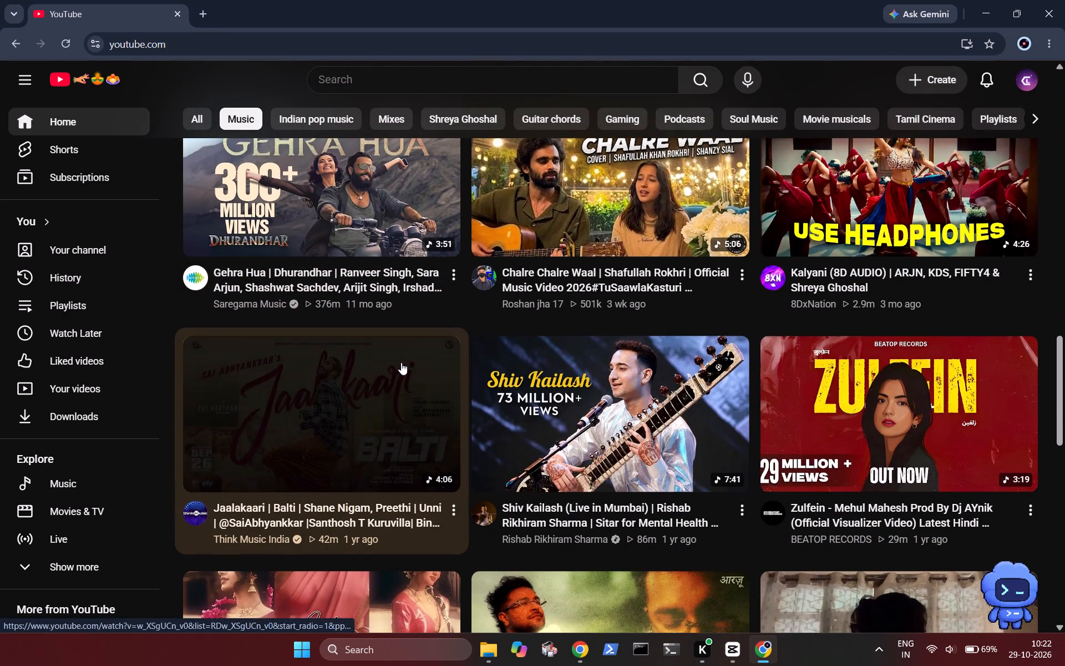
scroll(401, 362, "down", 2)
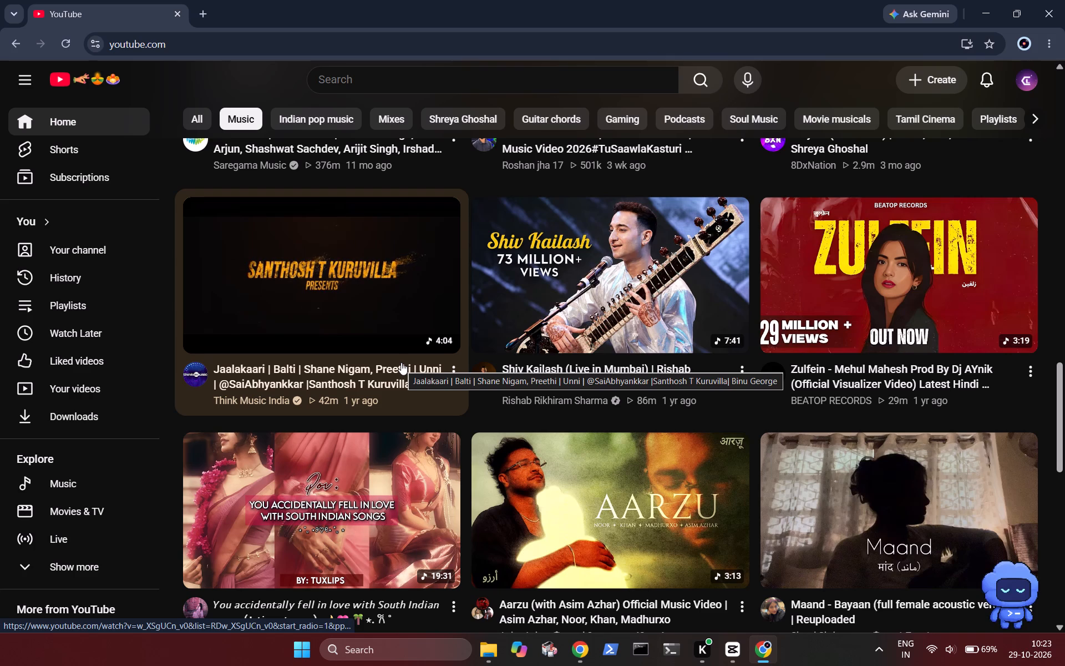
scroll(401, 362, "down", 1)
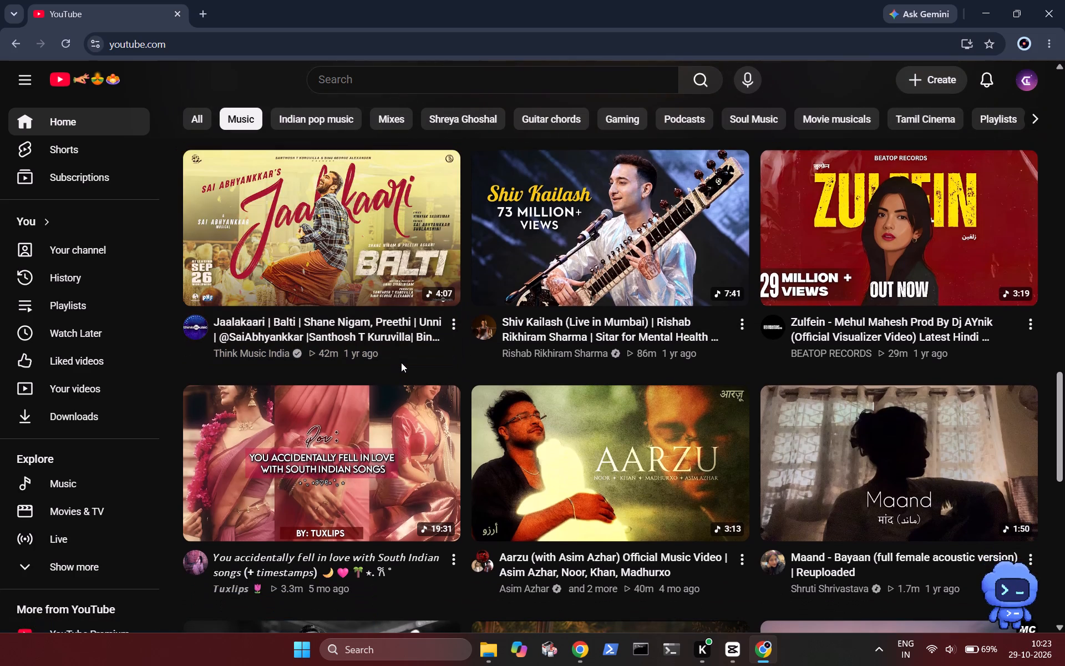
scroll(401, 362, "down", 1)
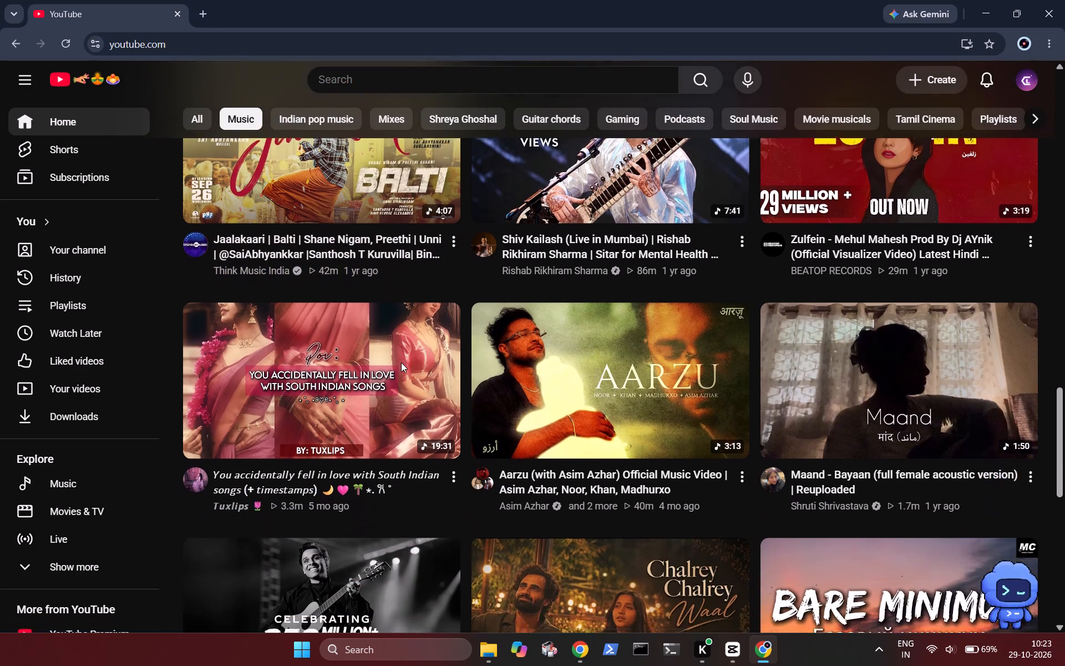
scroll(401, 362, "down", 1)
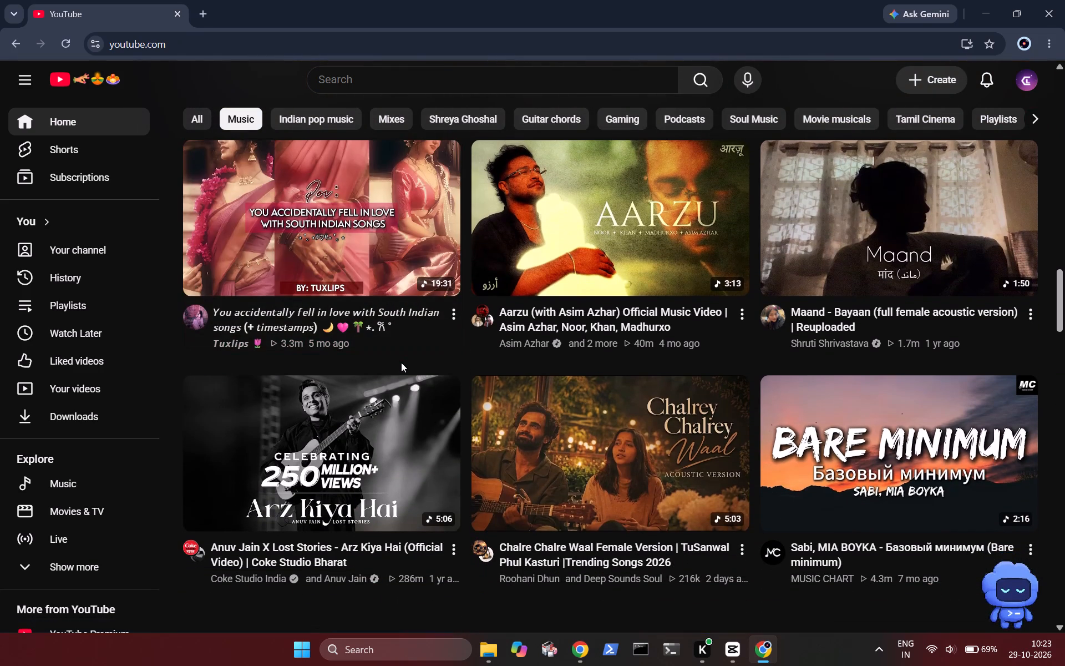
scroll(401, 362, "down", 1)
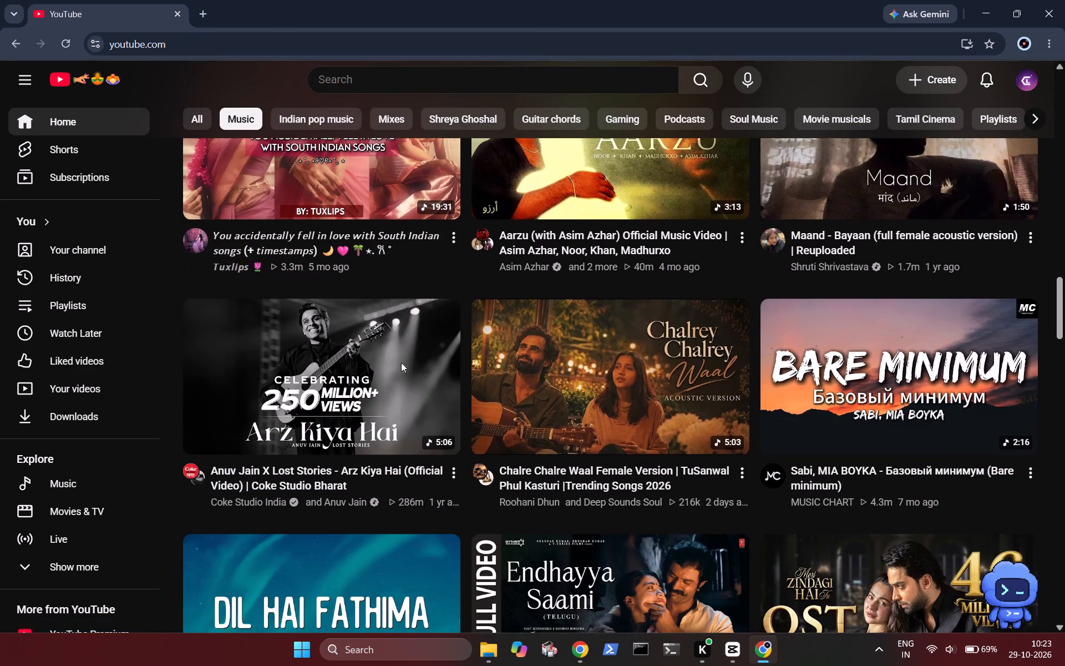
scroll(401, 362, "down", 1)
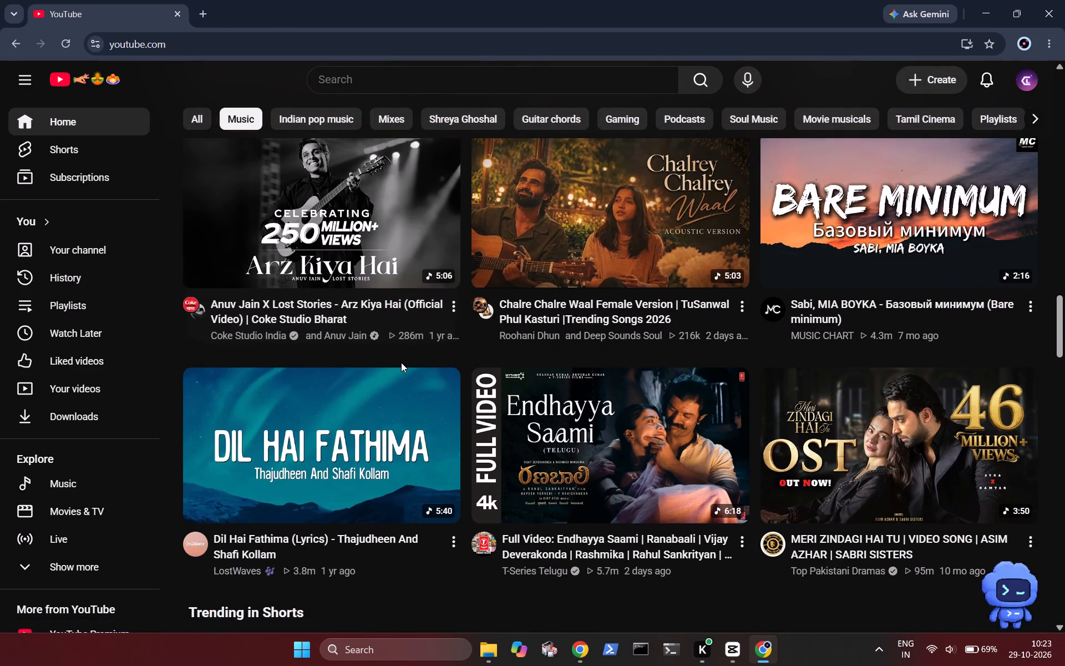
scroll(401, 362, "down", 1)
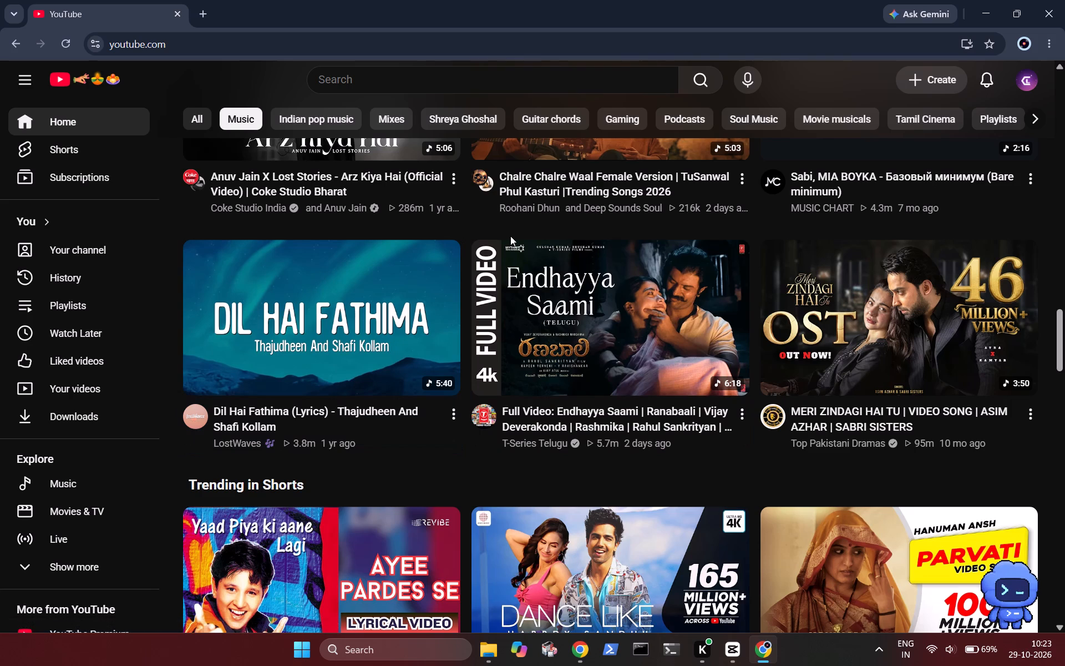
scroll(488, 348, "down", 1)
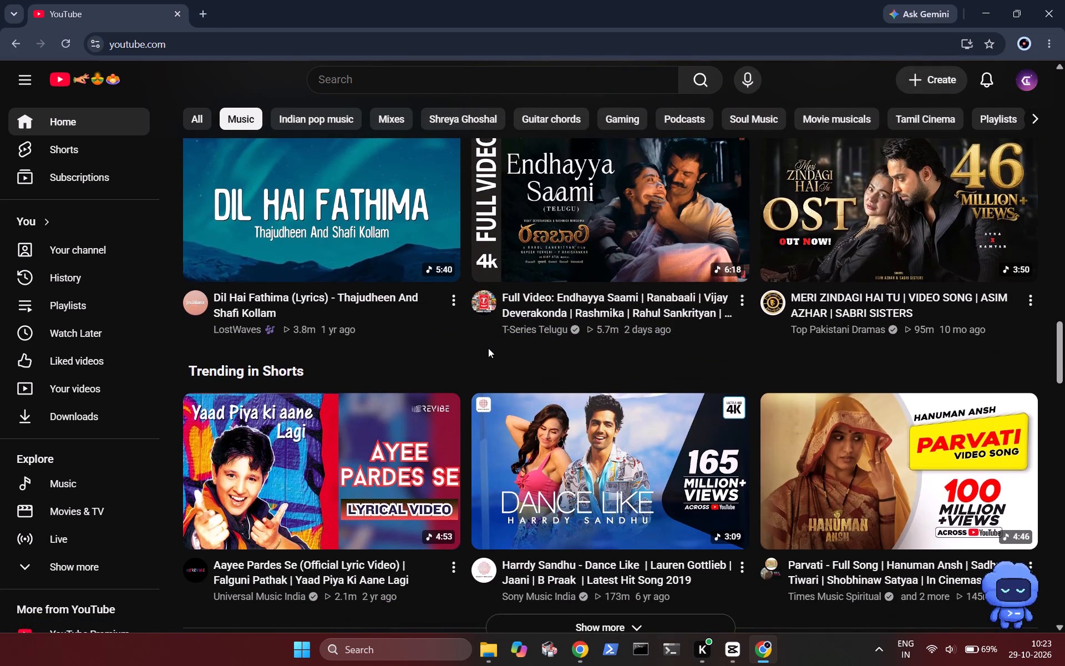
scroll(488, 348, "down", 2)
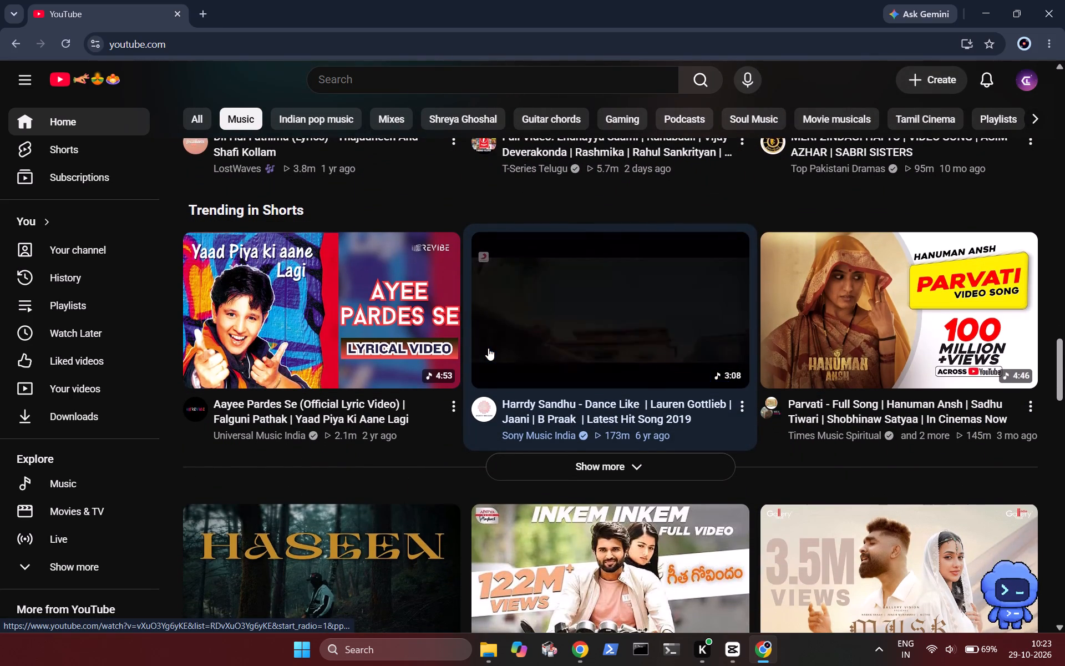
scroll(488, 348, "down", 4)
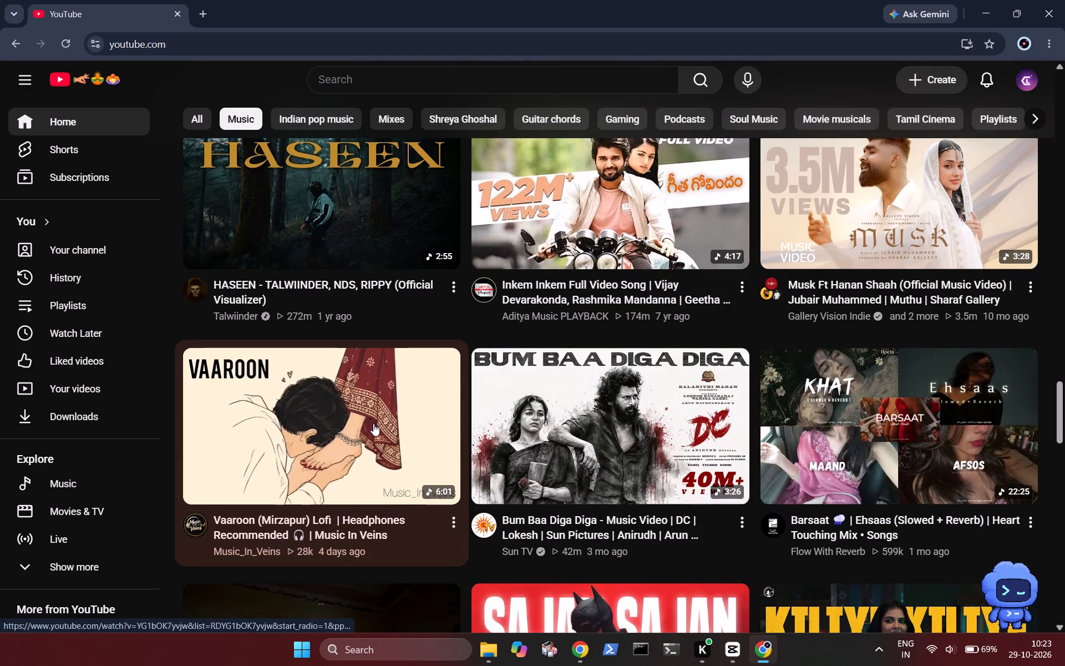
Play the Vaaroon (Mirzapur) Lofi video by Music In Veins and skip the advertisement.
left_click(373, 423)
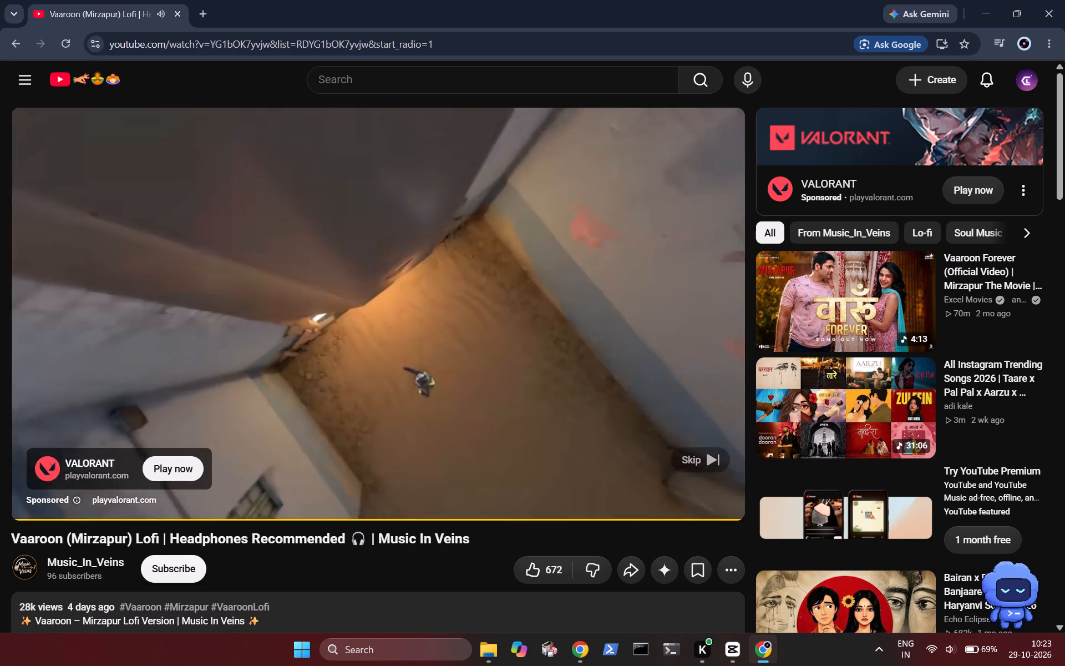
left_click(691, 462)
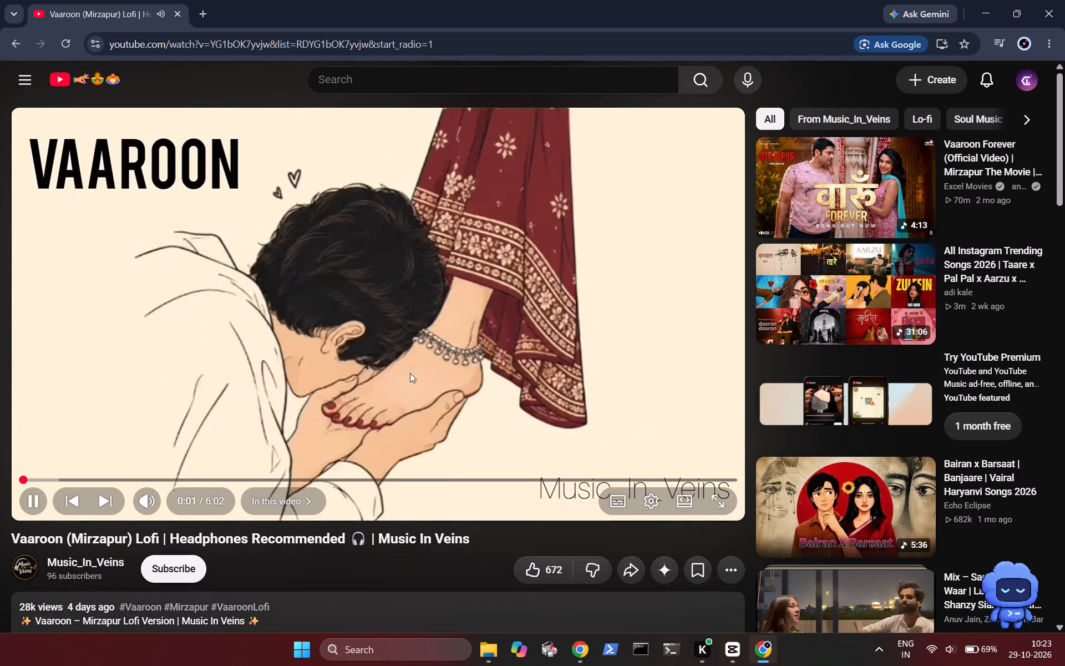
Go back from the Vaaroon video page to the Music feed while the video keeps playing.
scroll(410, 373, "right", 4)
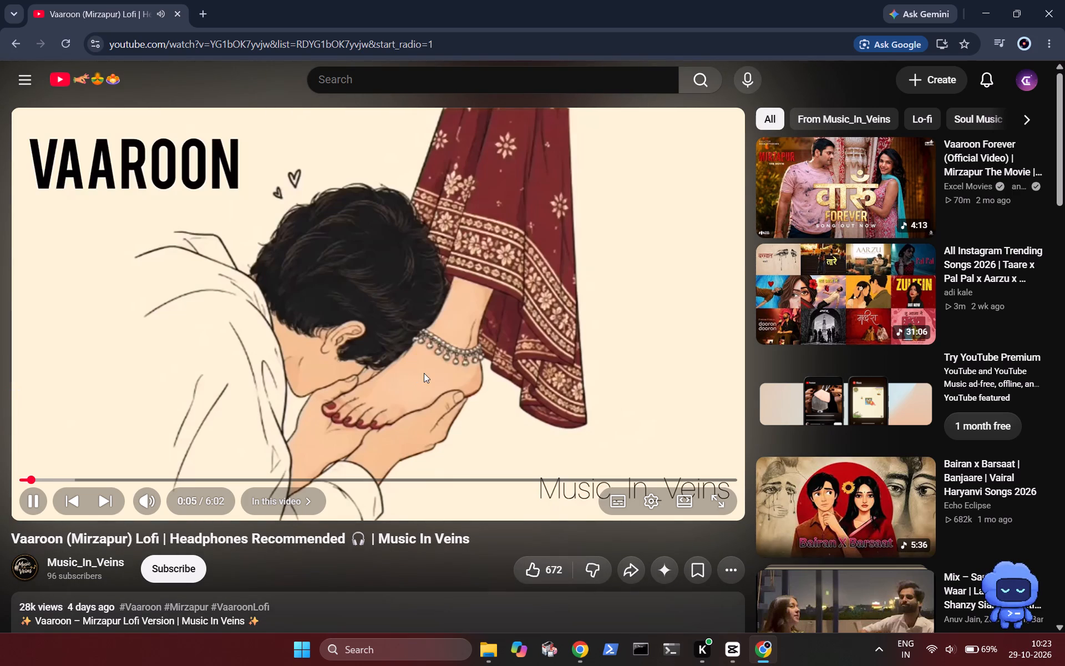
scroll(424, 373, "right", 2)
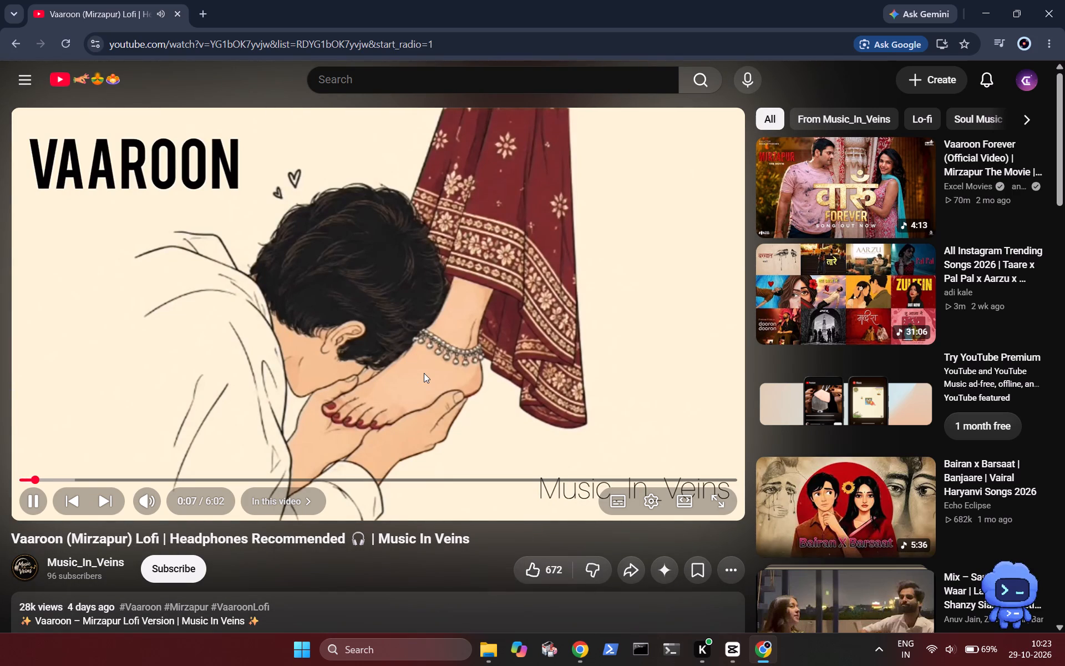
scroll(424, 373, "right", 5)
scroll(461, 201, "right", 2)
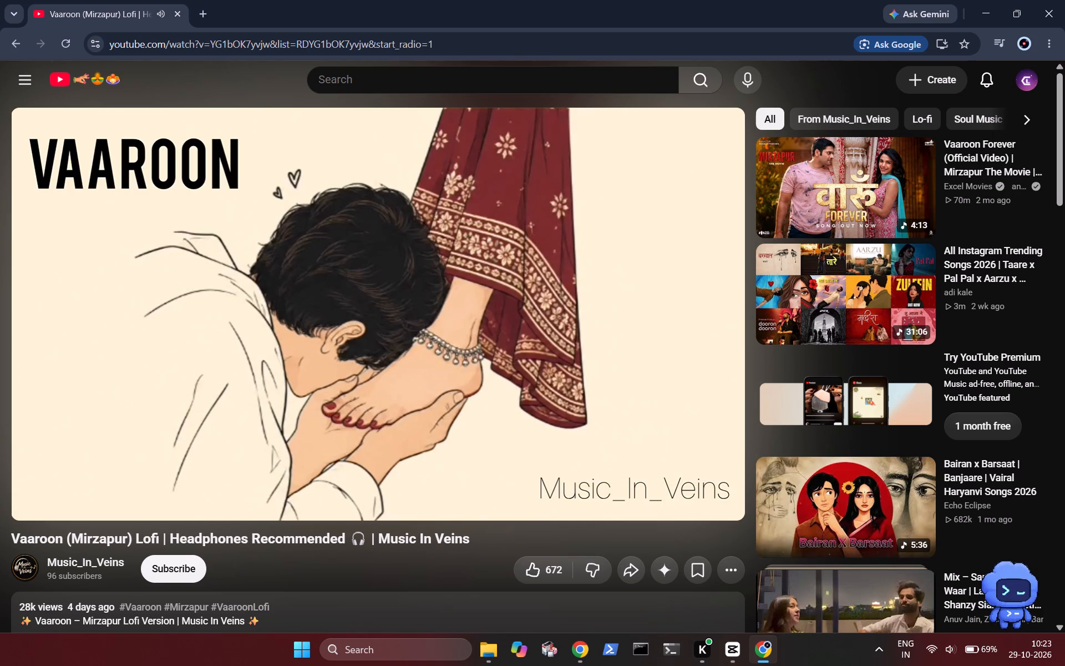
scroll(461, 201, "right", 10)
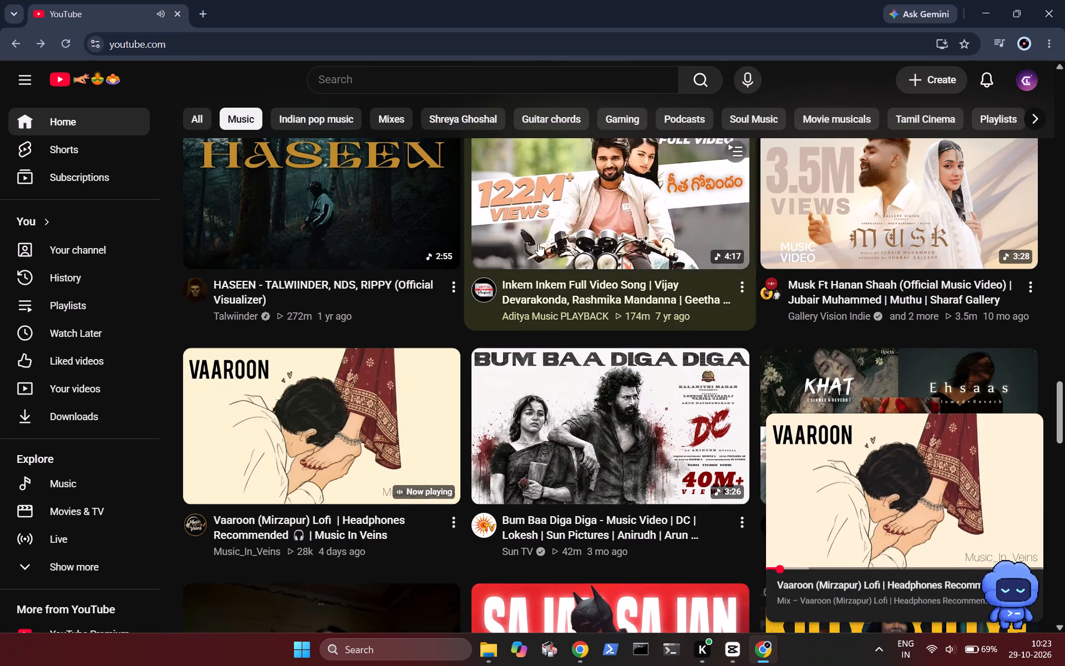
Return to the playing Vaaroon video's page and play the suggested Bairan x Barsaat video by Echo Eclipse.
scroll(503, 162, "down", 3)
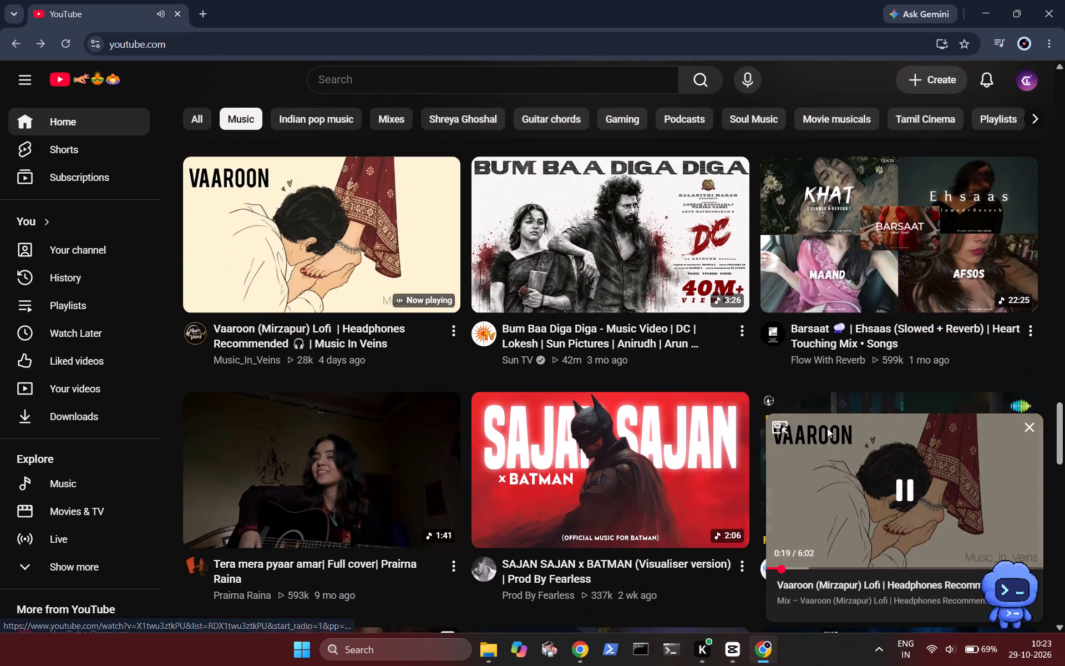
left_click(779, 429)
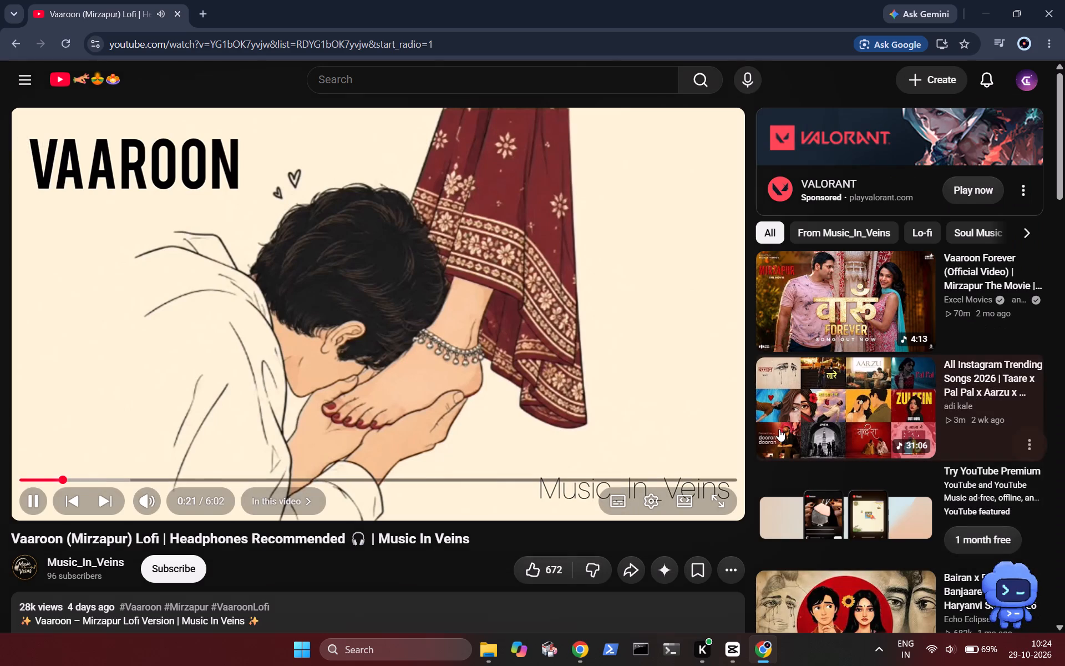
scroll(779, 429, "down", 2)
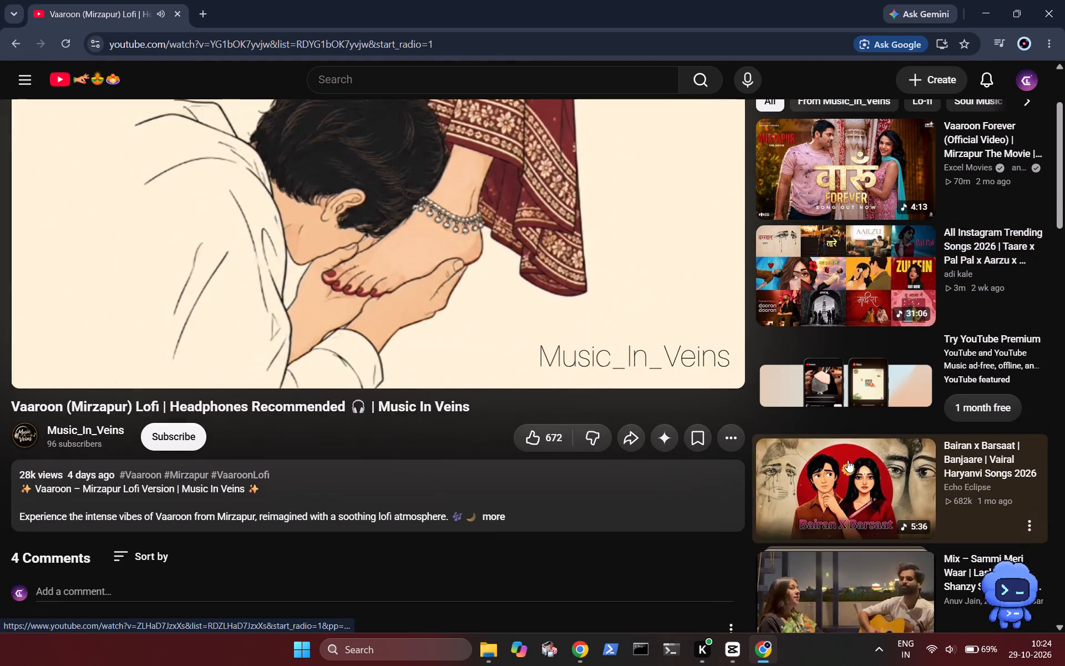
left_click(848, 460)
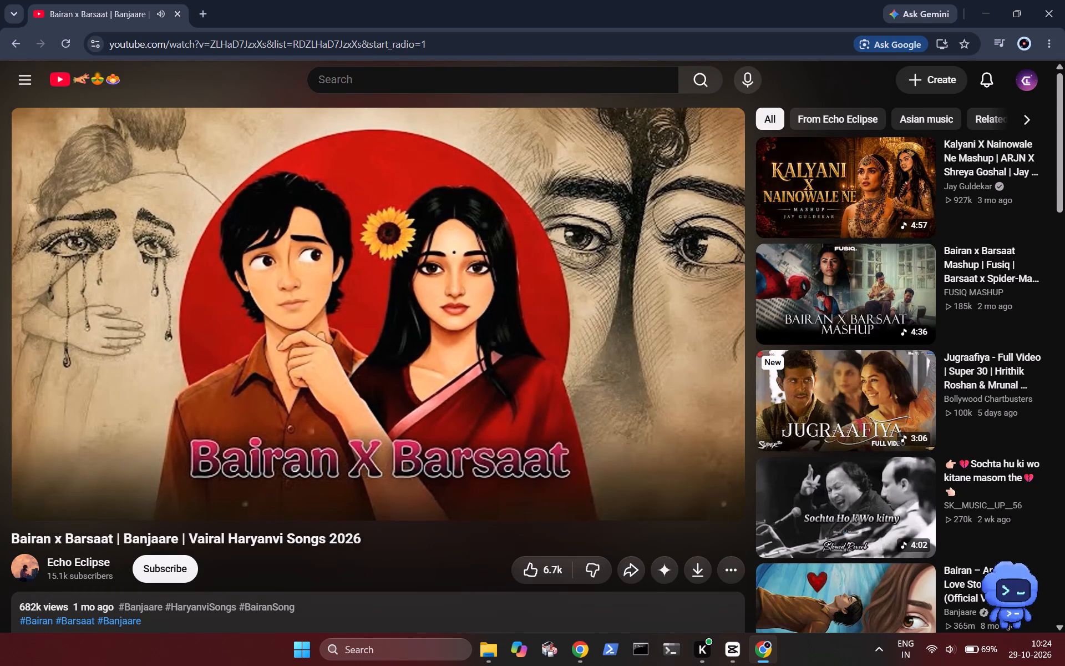
Copy the share link of the Bairan x Barsaat video.
left_click(630, 574)
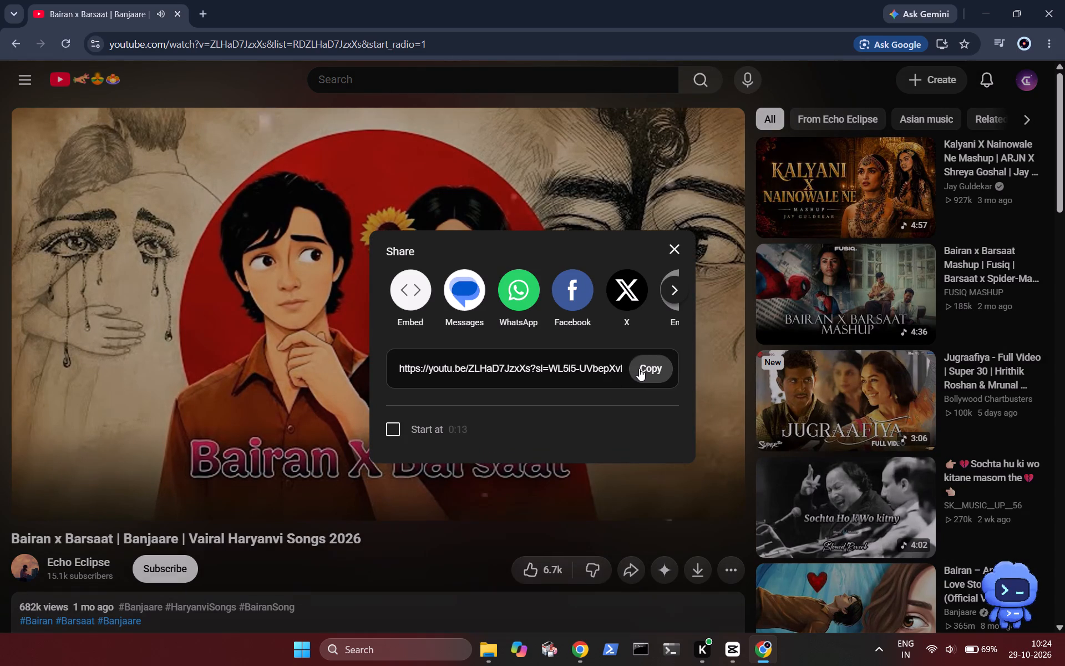
left_click(639, 369)
left_click(673, 246)
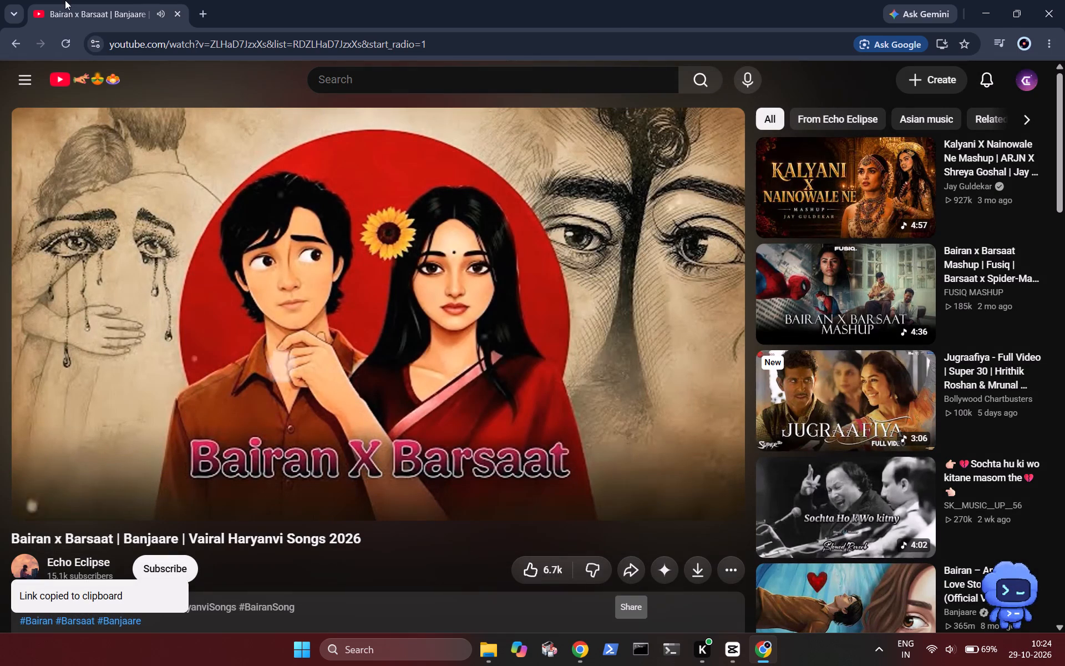
Search for "yt audio extract download" in a new tab and open the YTMP3 site.
left_click(207, 14)
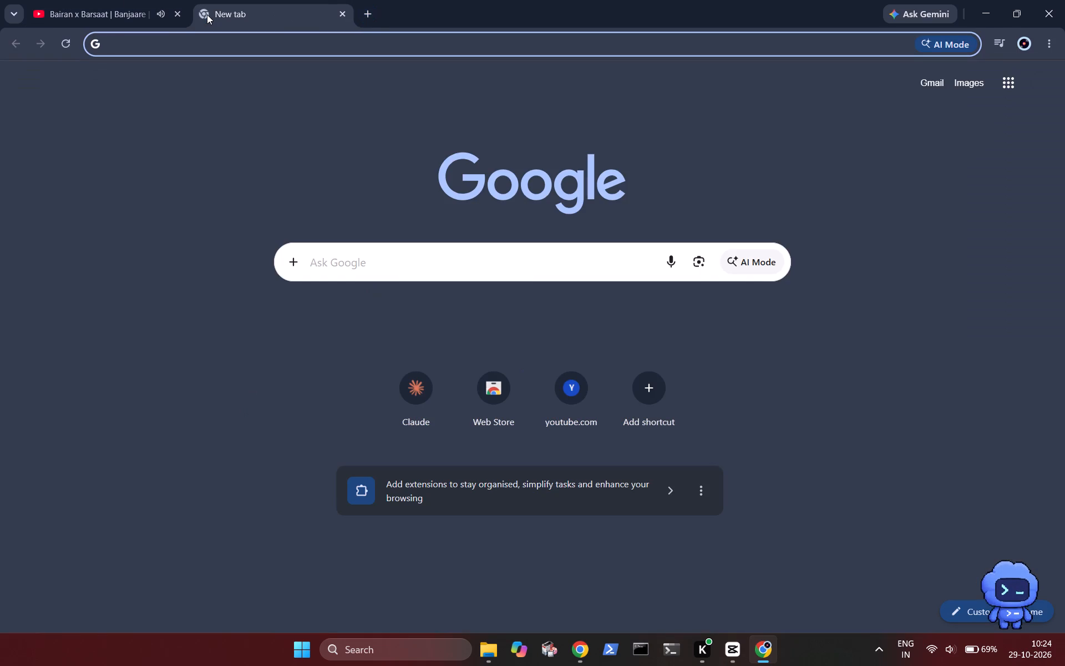
type("yt")
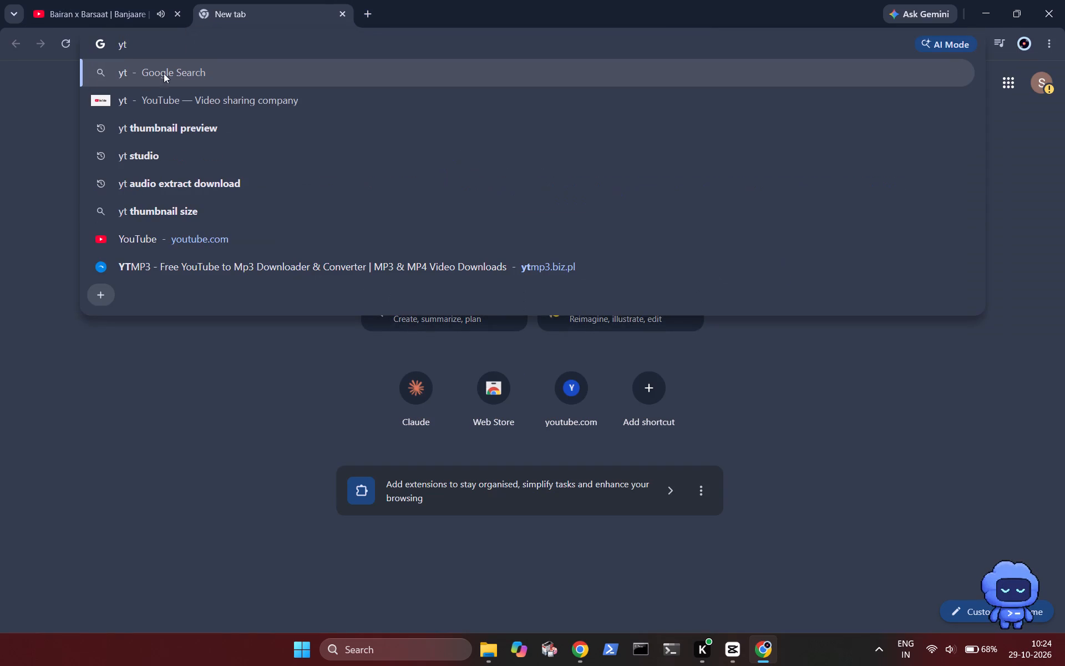
left_click(149, 184)
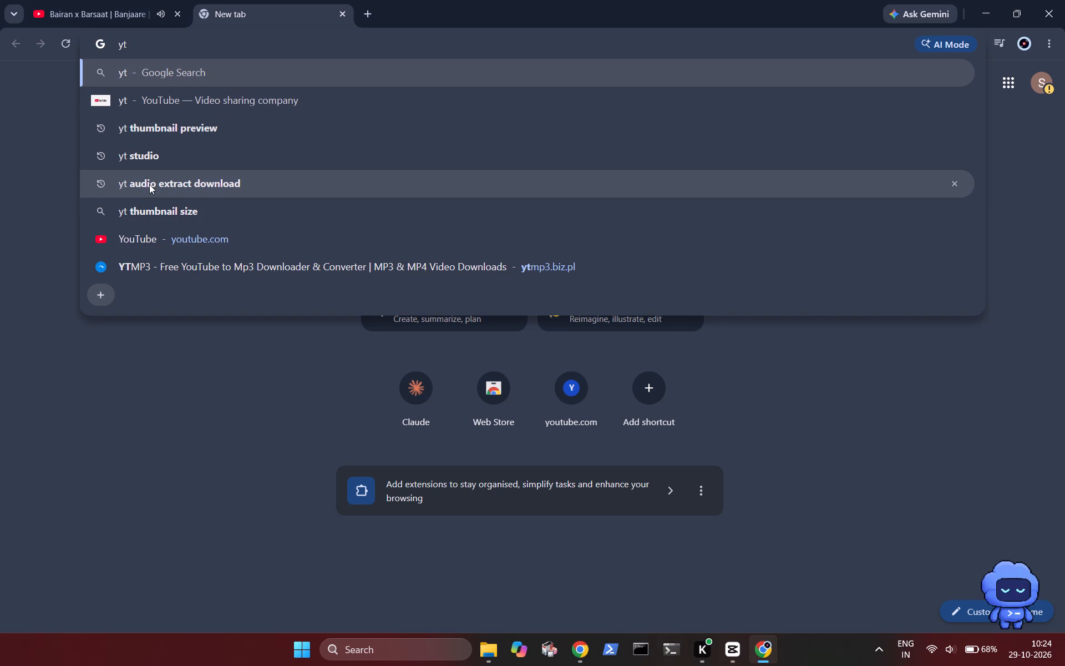
left_click(210, 214)
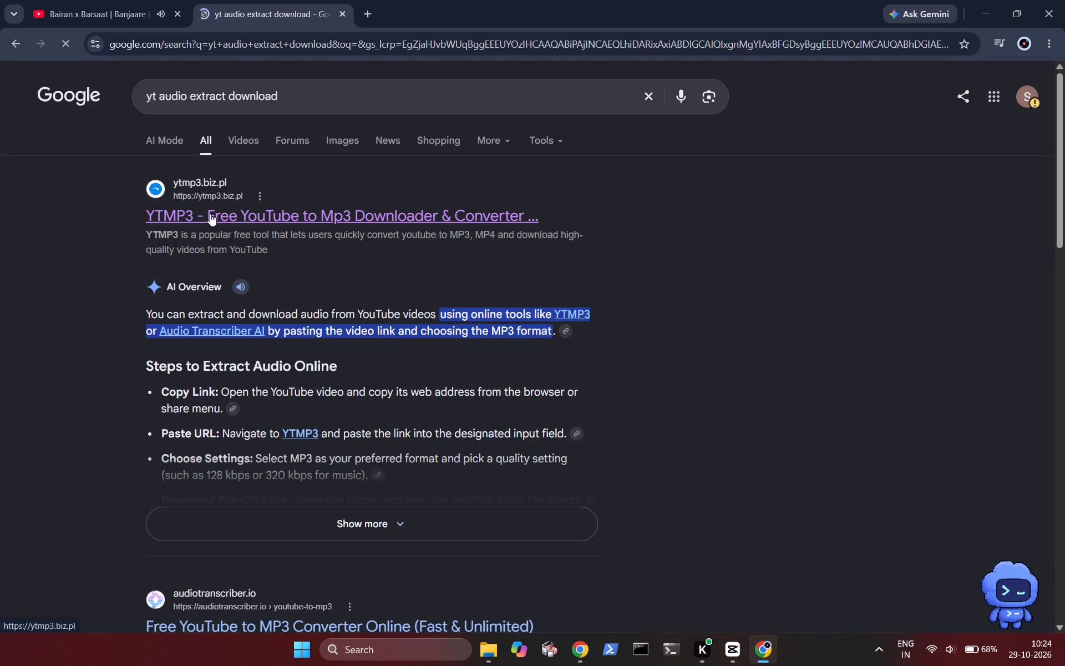
Submit the copied Bairan x Barsaat link to the converter and request the 320 Kbps MP3 download.
left_click(322, 285)
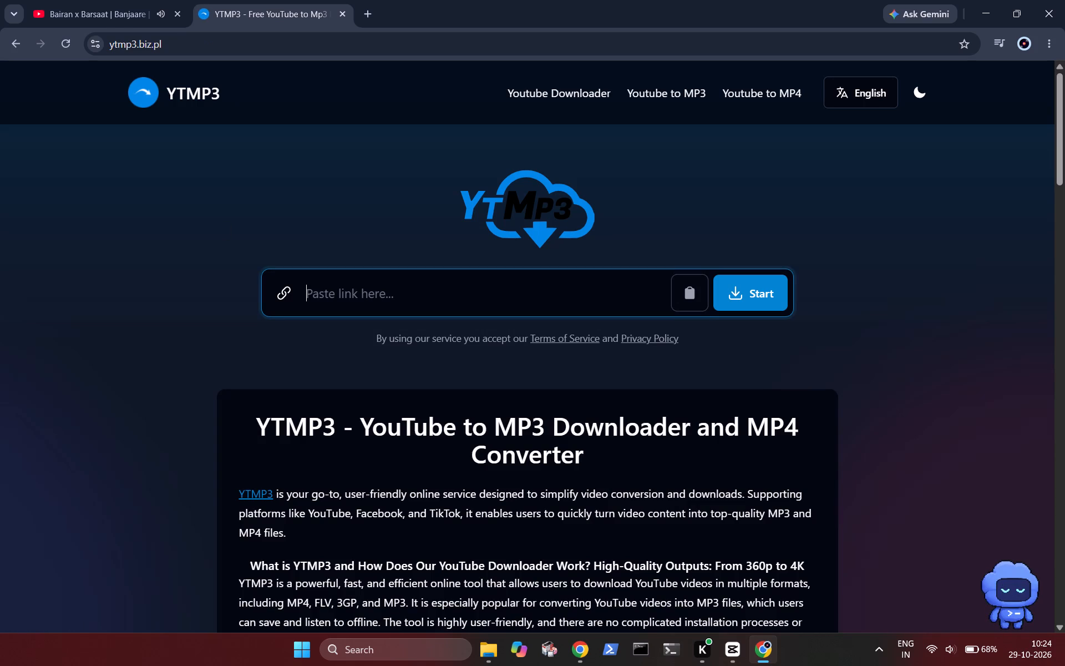
key("ctrl+v")
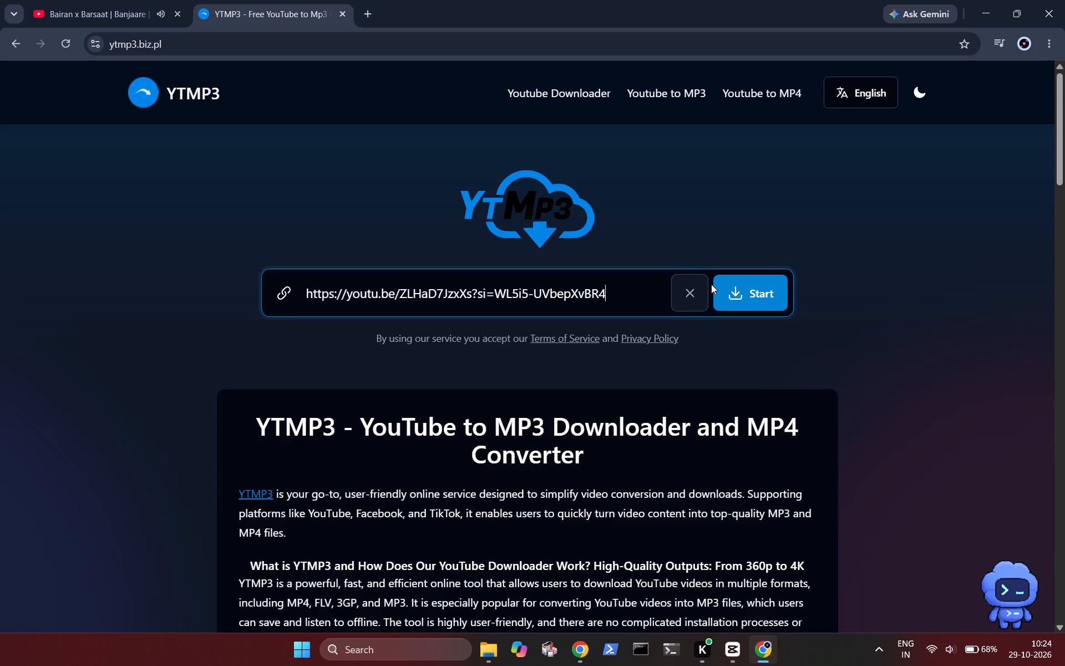
left_click(747, 292)
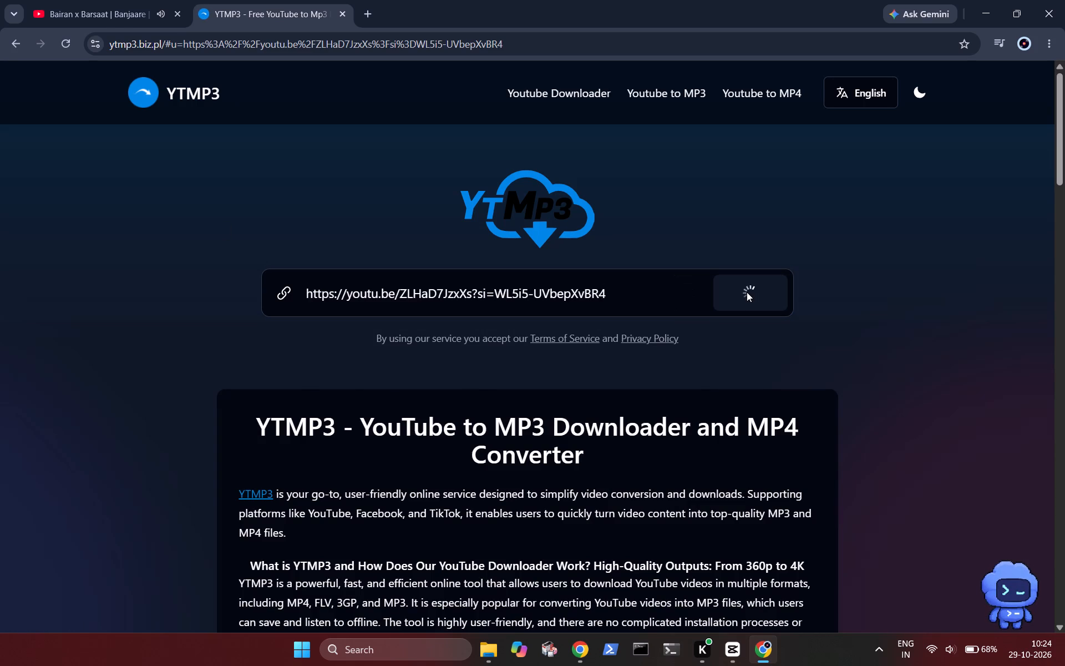
scroll(561, 385, "down", 1)
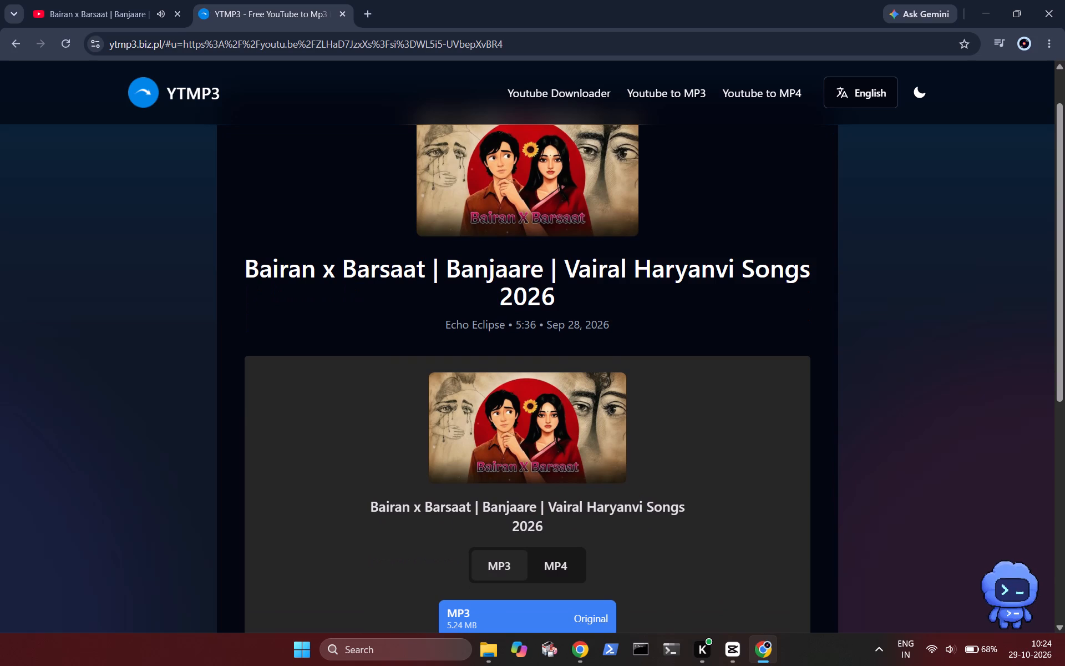
scroll(561, 385, "down", 2)
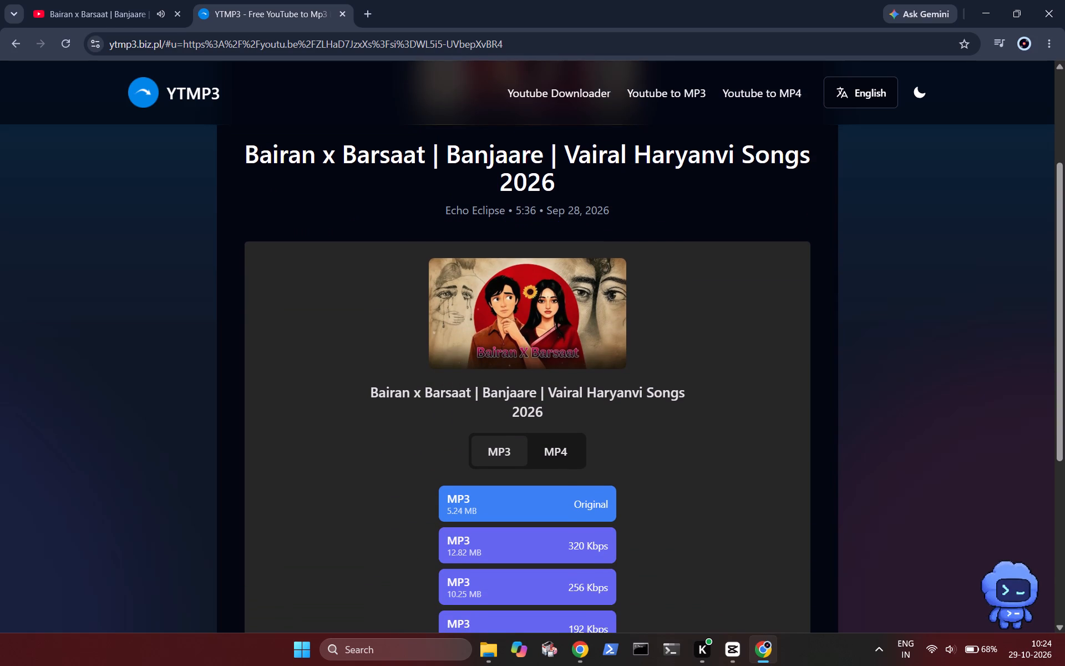
scroll(561, 385, "down", 2)
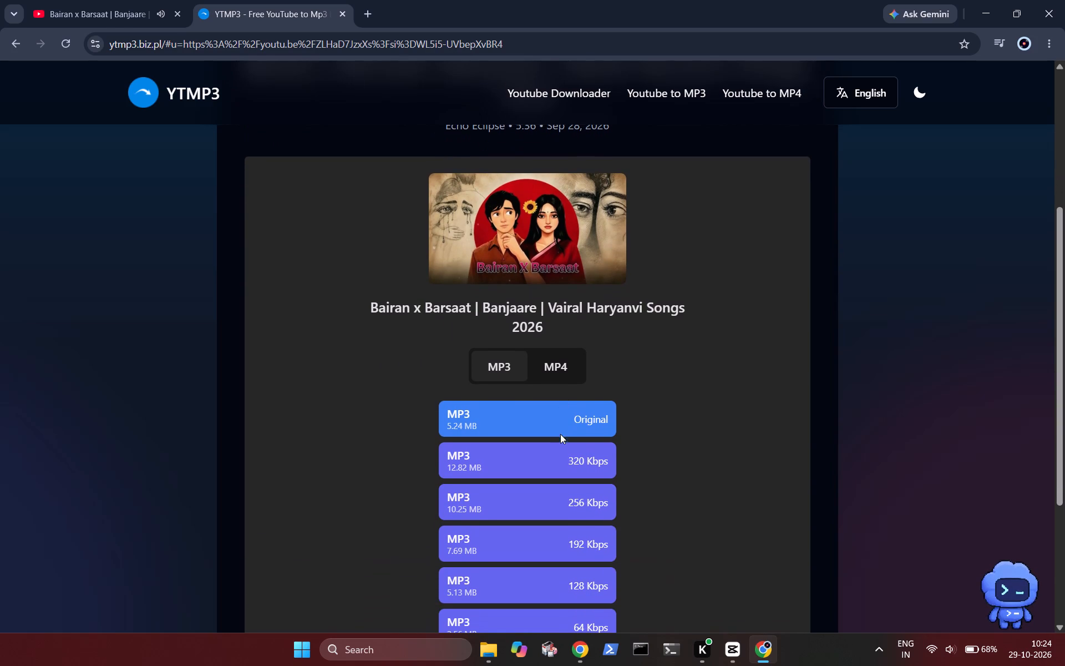
left_click(540, 460)
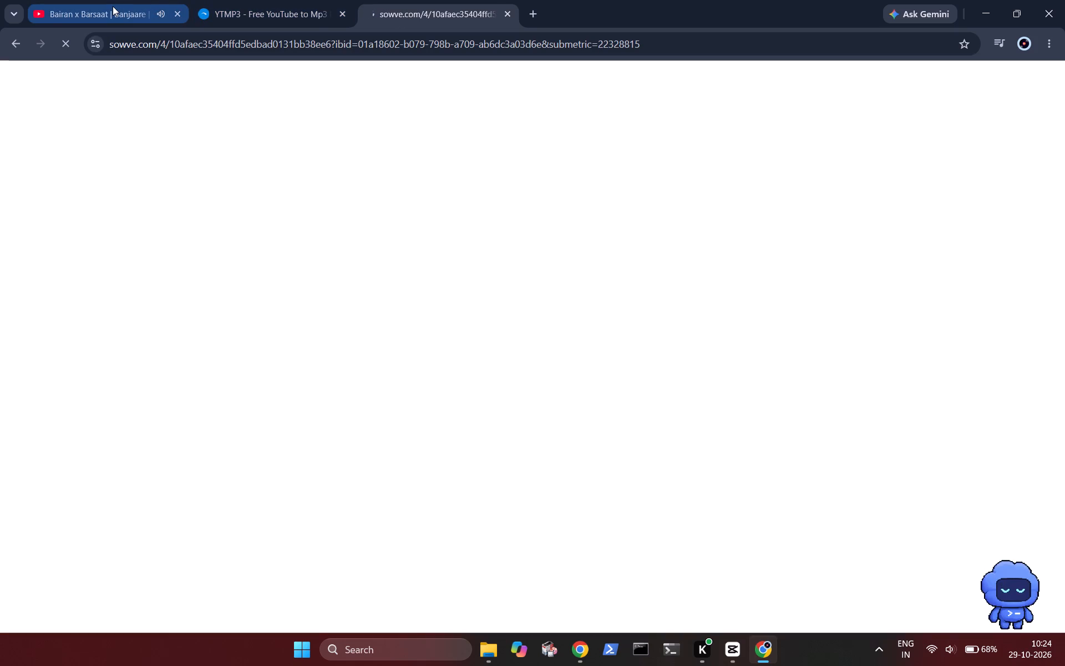
Return to the Bairan x Barsaat video and capture a screenshot of its artwork with Snipping Tool.
left_click(113, 6)
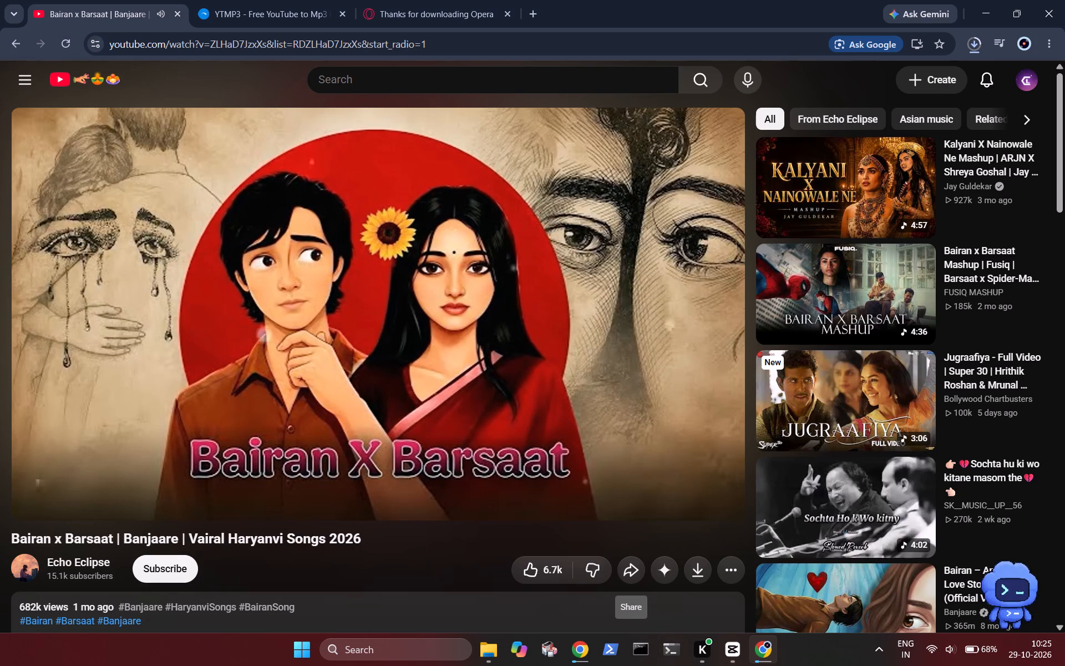
key("Print")
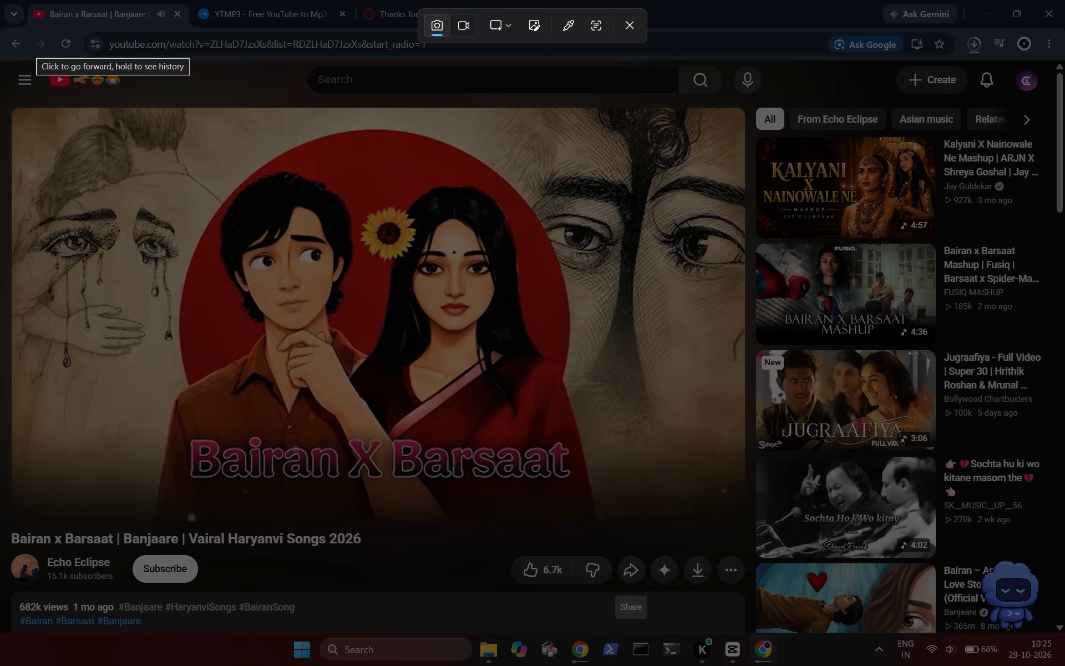
left_click_drag(13, 106, 680, 502)
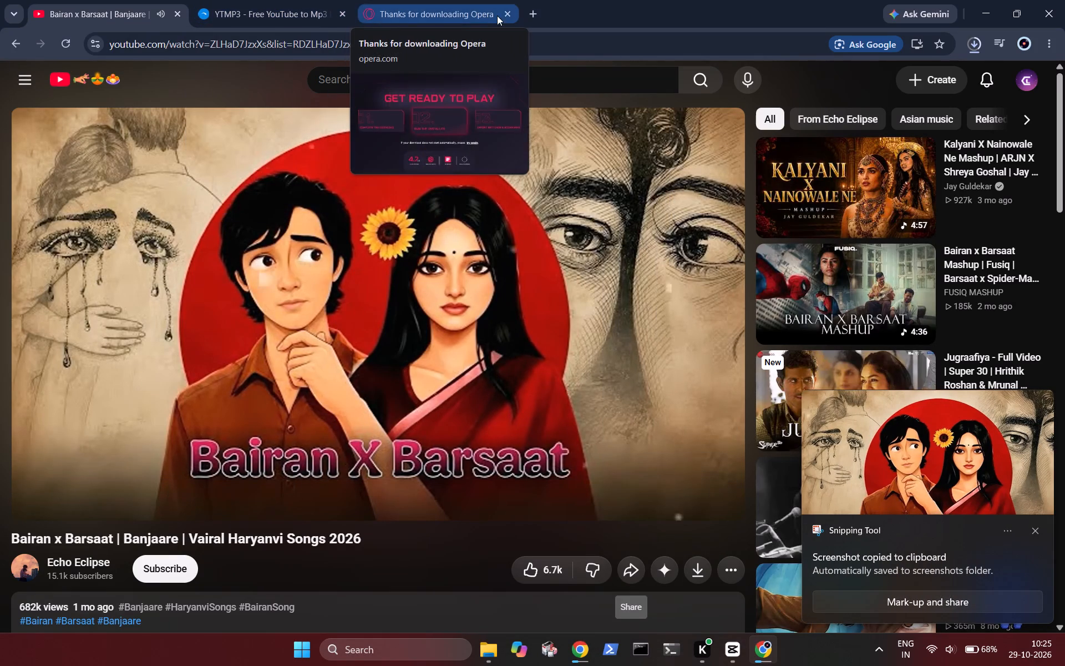
left_click(528, 11)
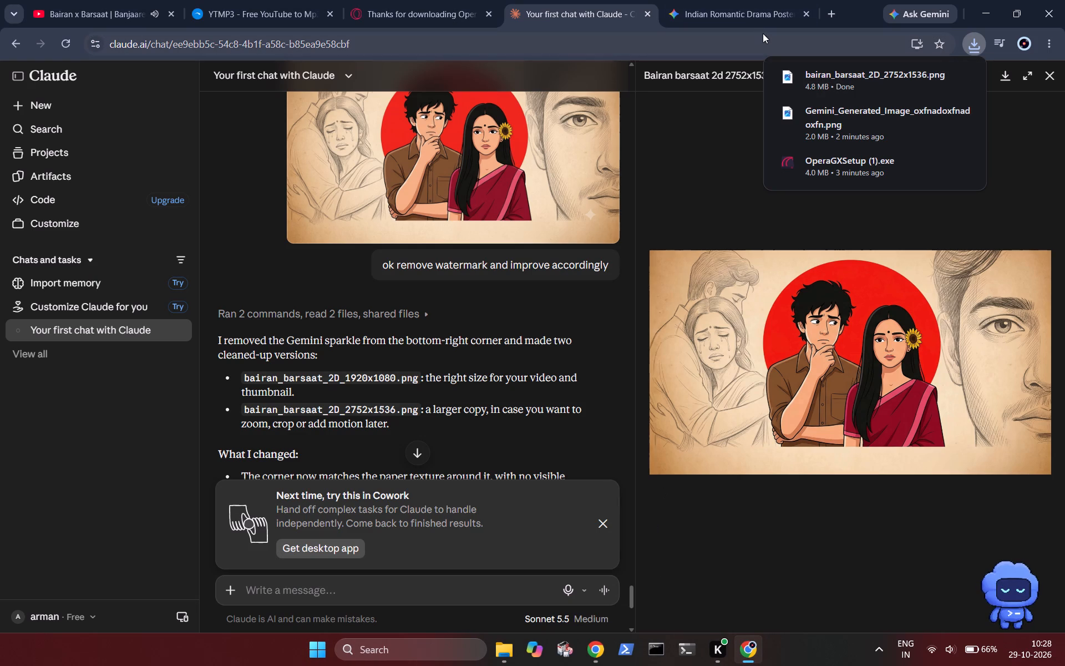
Search Windows for "pro", open Proton VPN and start a connection to the fastest free server.
left_click(977, 6)
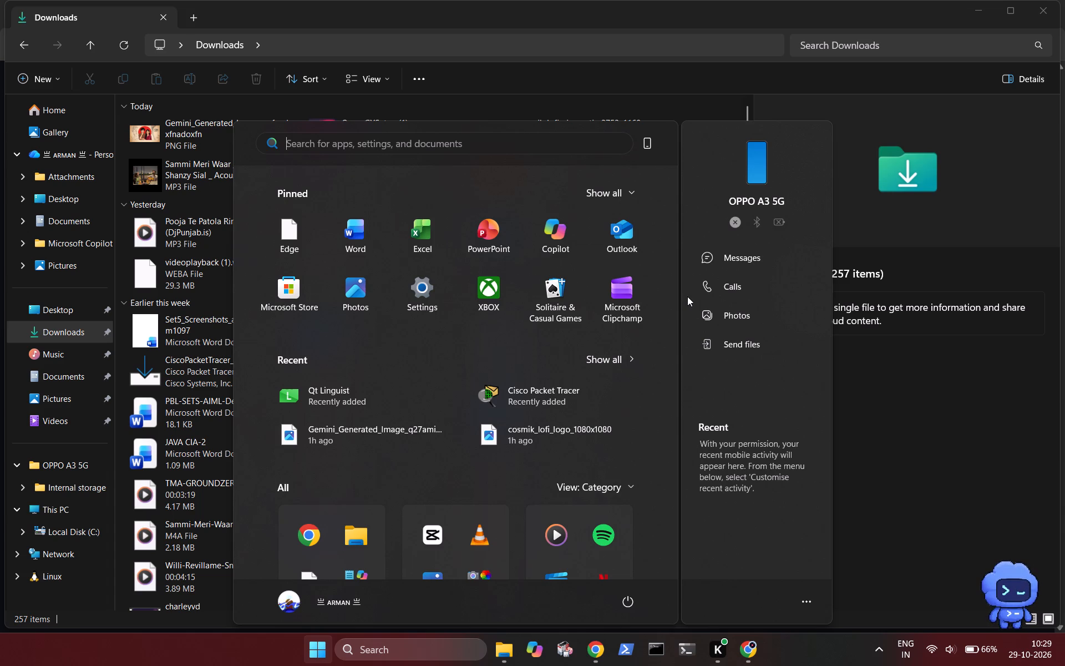
type("pro")
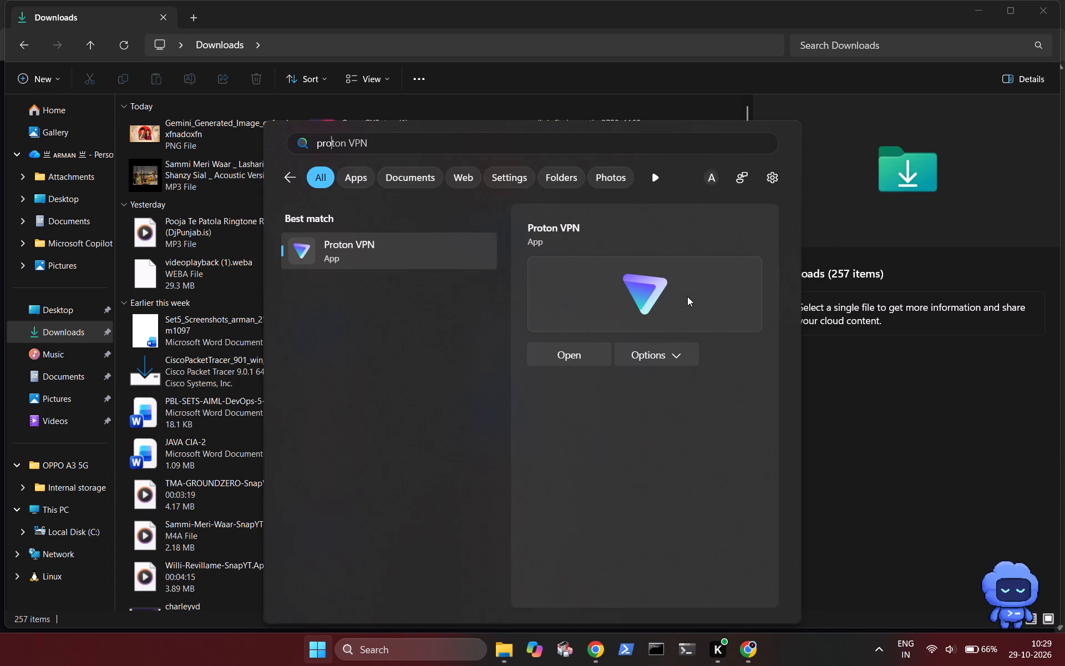
double_click(378, 235)
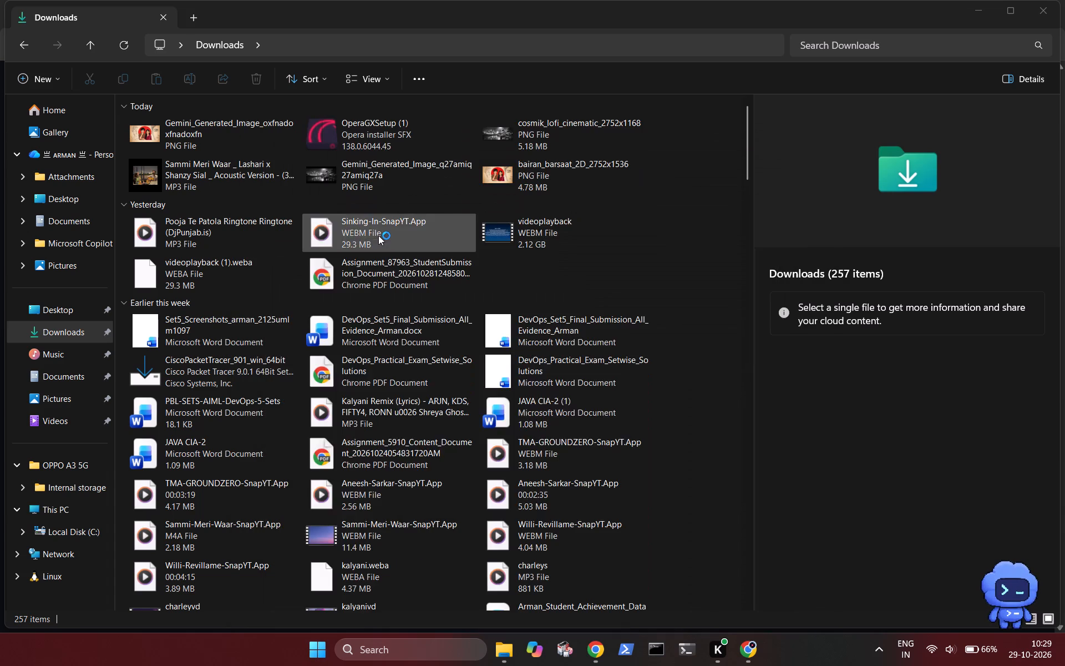
left_click(601, 201)
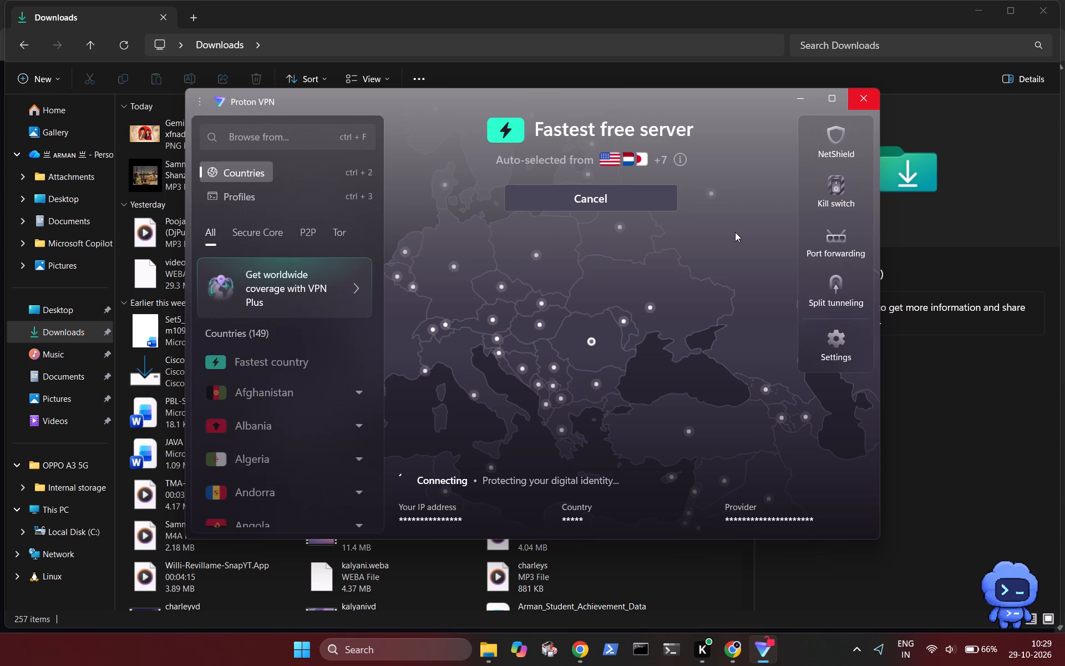
Search Windows for "cap", launch CapCut and dismiss the Pro trial offer.
type("cap")
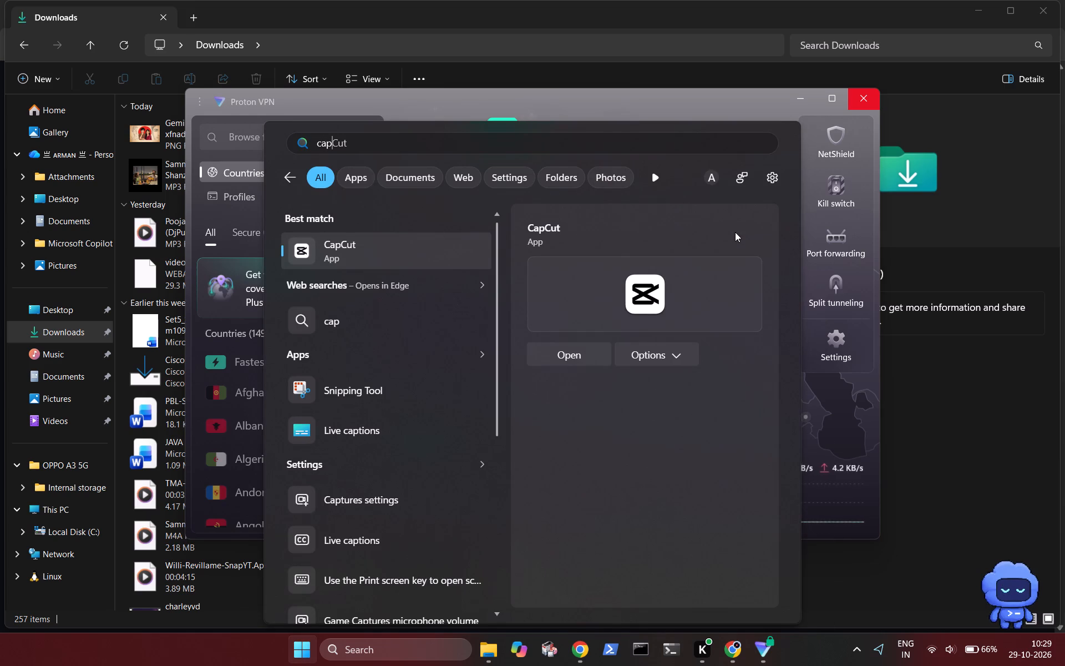
key("Return")
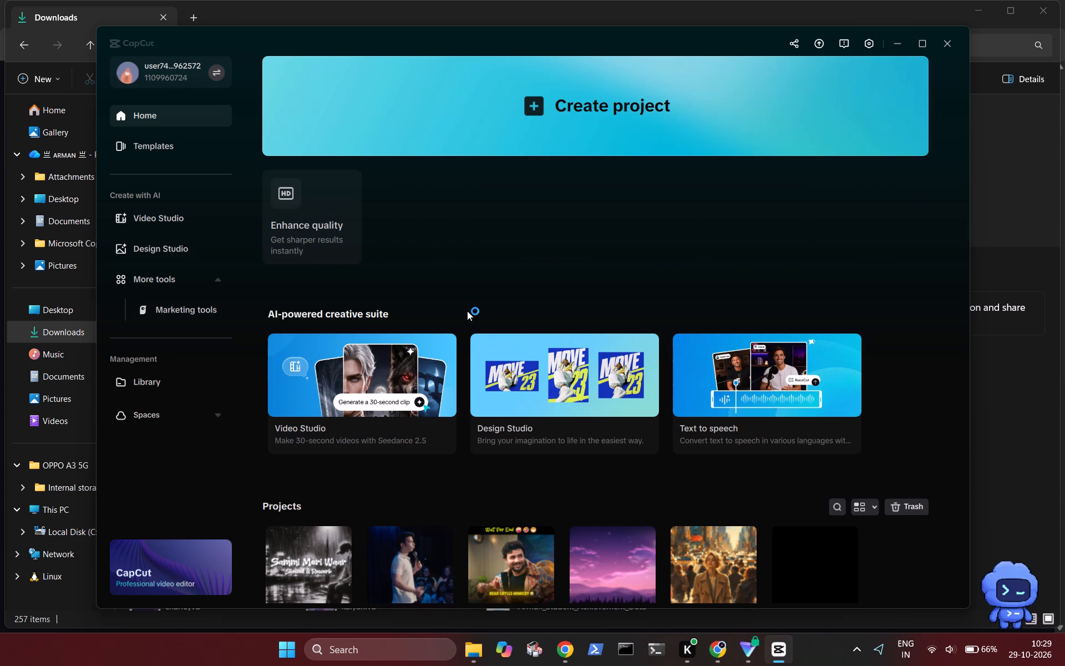
scroll(467, 311, "down", 1)
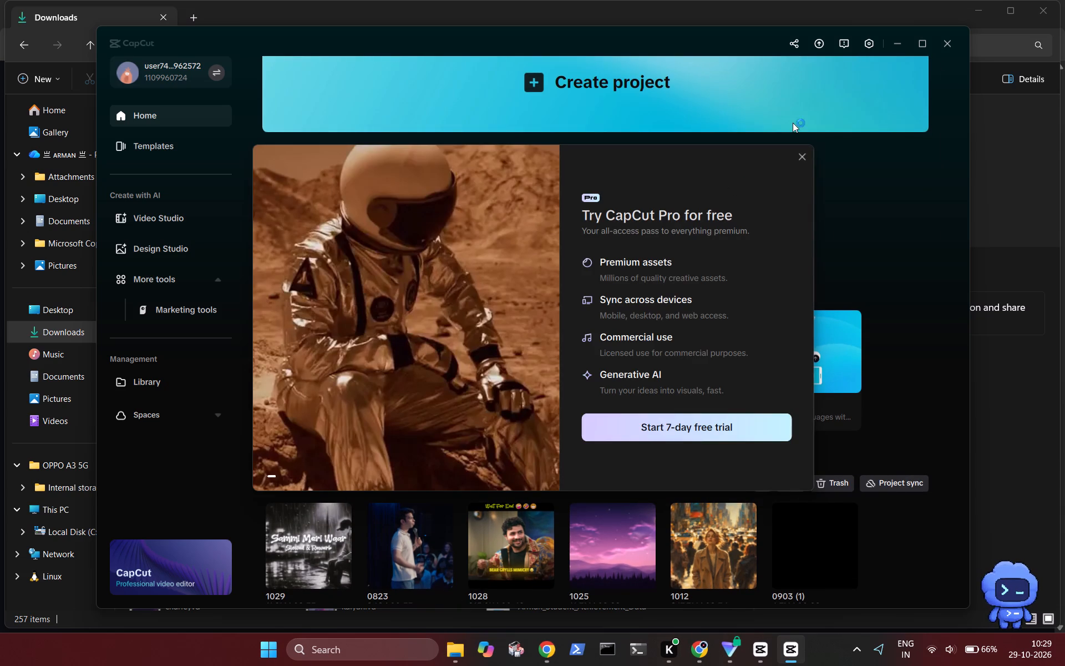
left_click(803, 152)
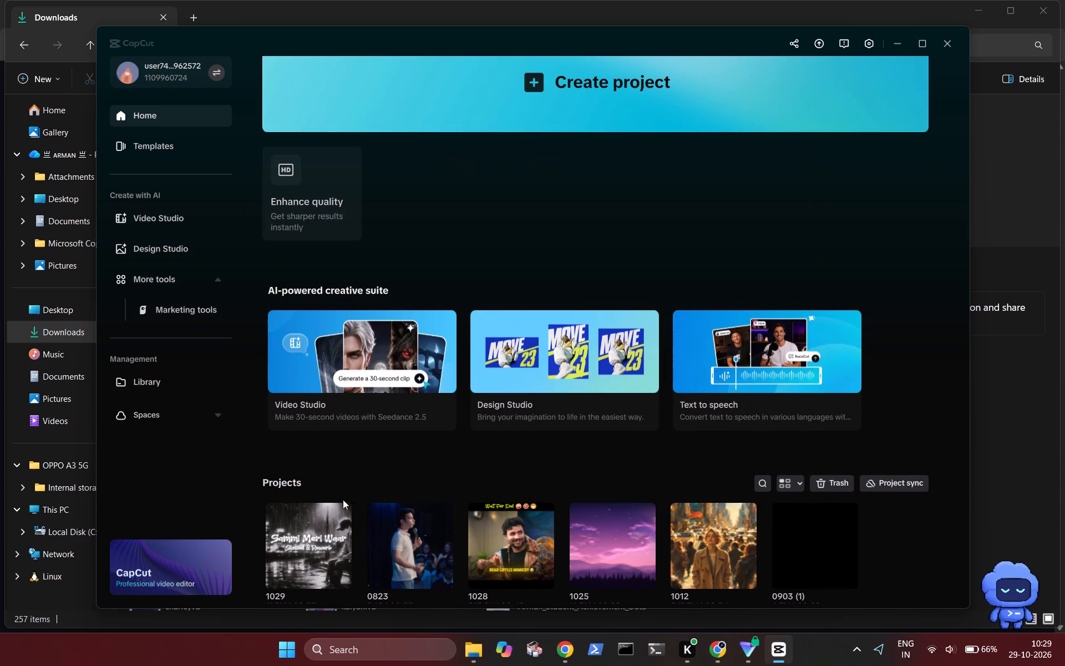
Open the existing project 1029 for reuse and skip relinking its missing media files.
left_click(332, 518)
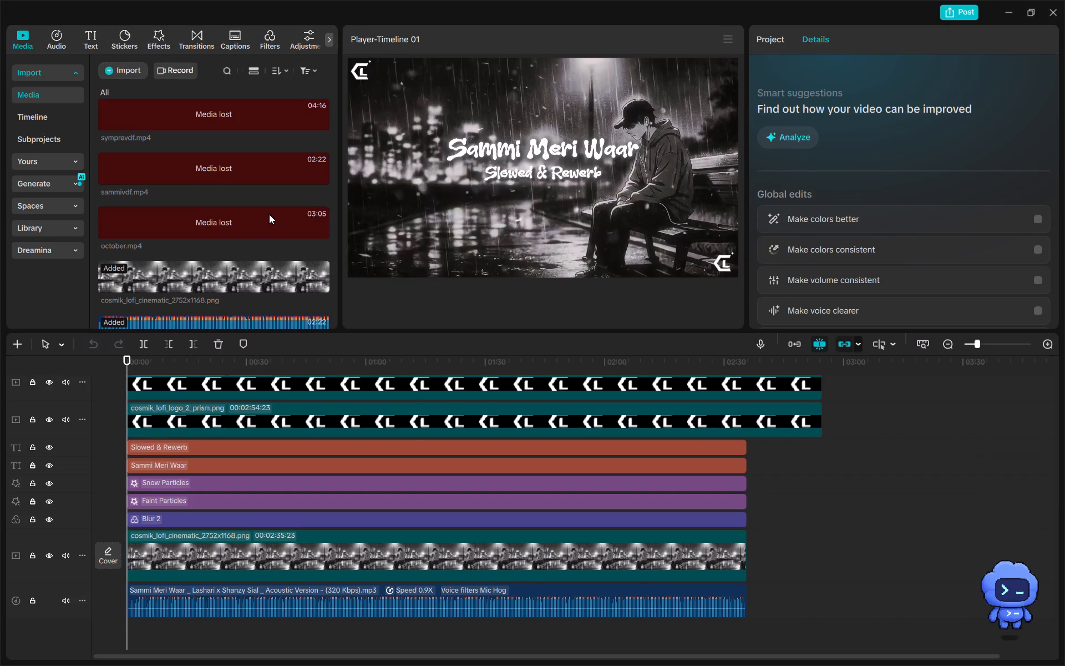
left_click(693, 462)
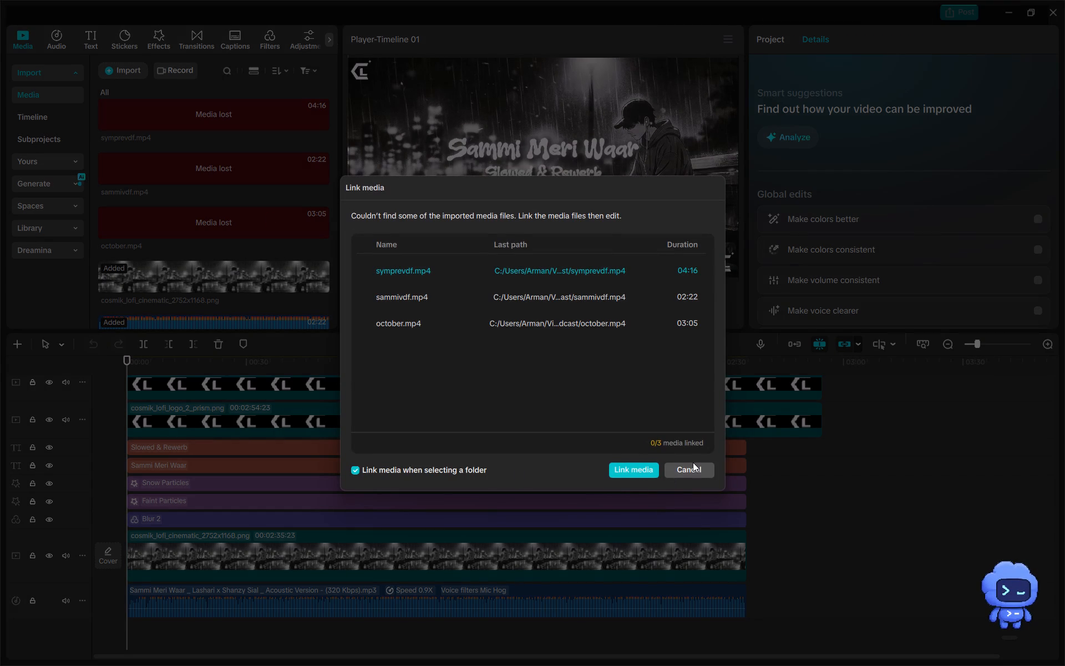
left_click(694, 465)
Examine the project's timeline layers, the Snow Particles effect settings and the imported media list.
scroll(487, 504, "up", 1)
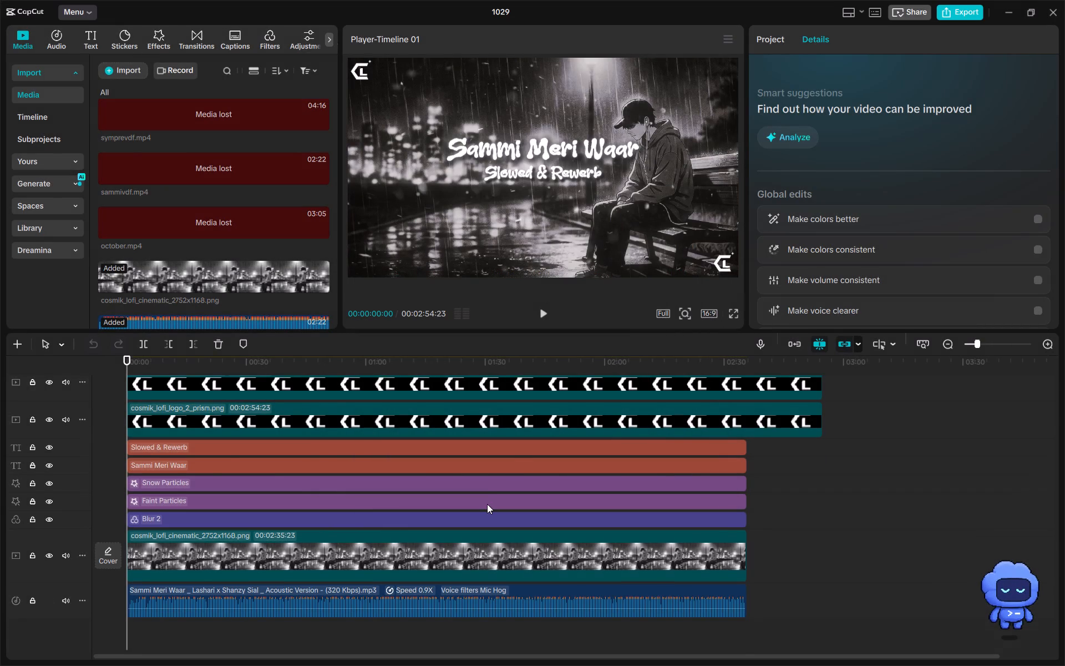
scroll(487, 504, "up", 1)
scroll(493, 445, "down", 2)
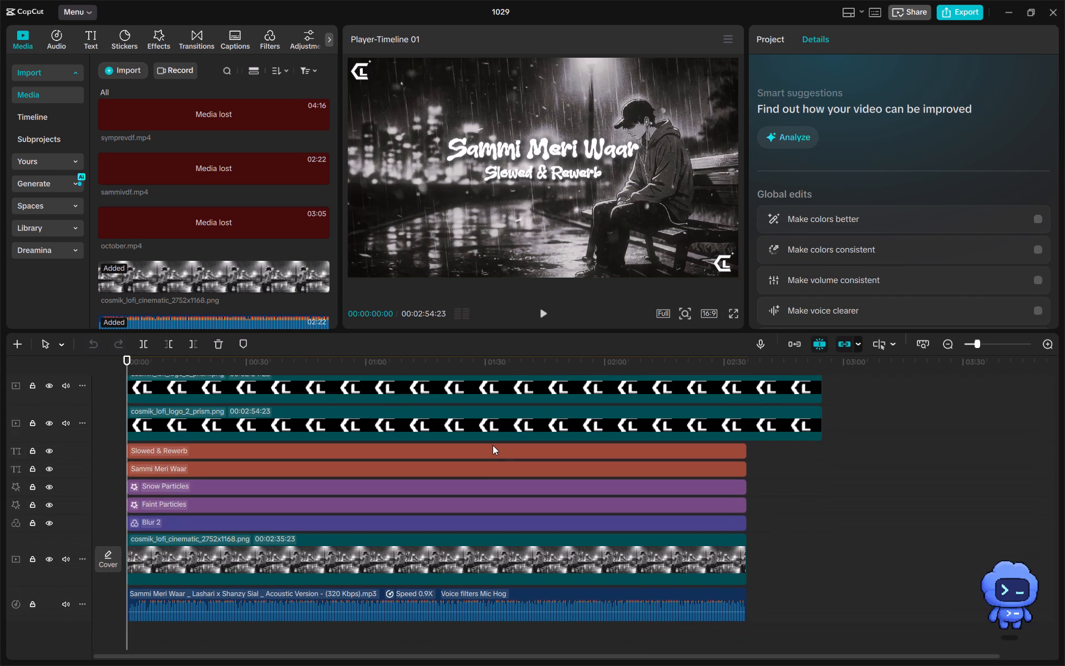
scroll(493, 445, "down", 1)
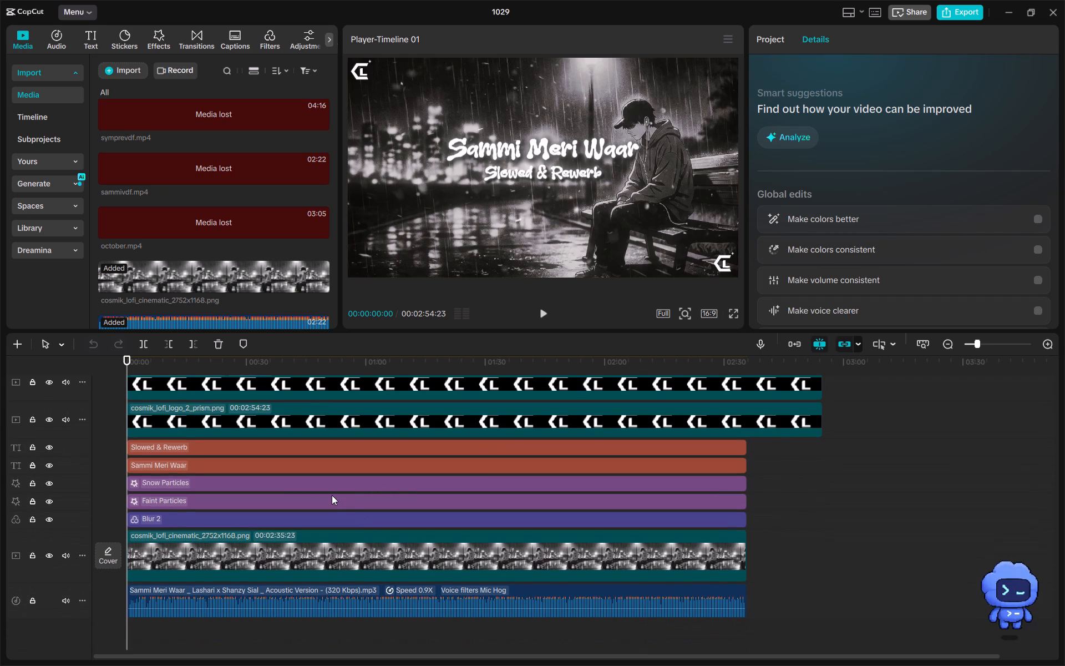
left_click(535, 473)
left_click(551, 482)
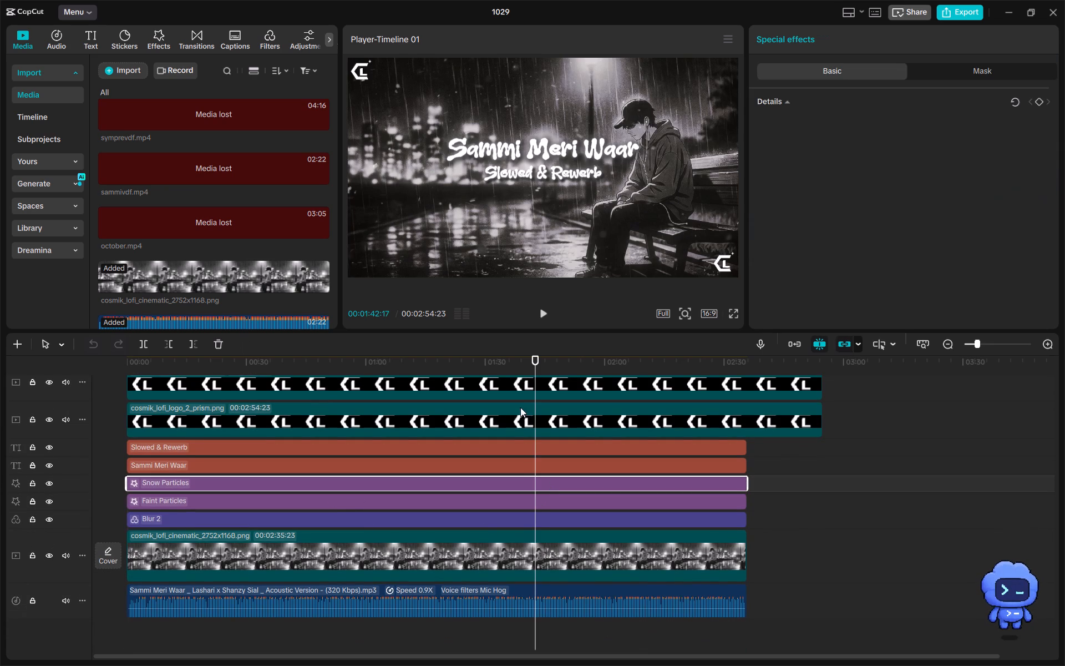
left_click_drag(536, 371, 49, 373)
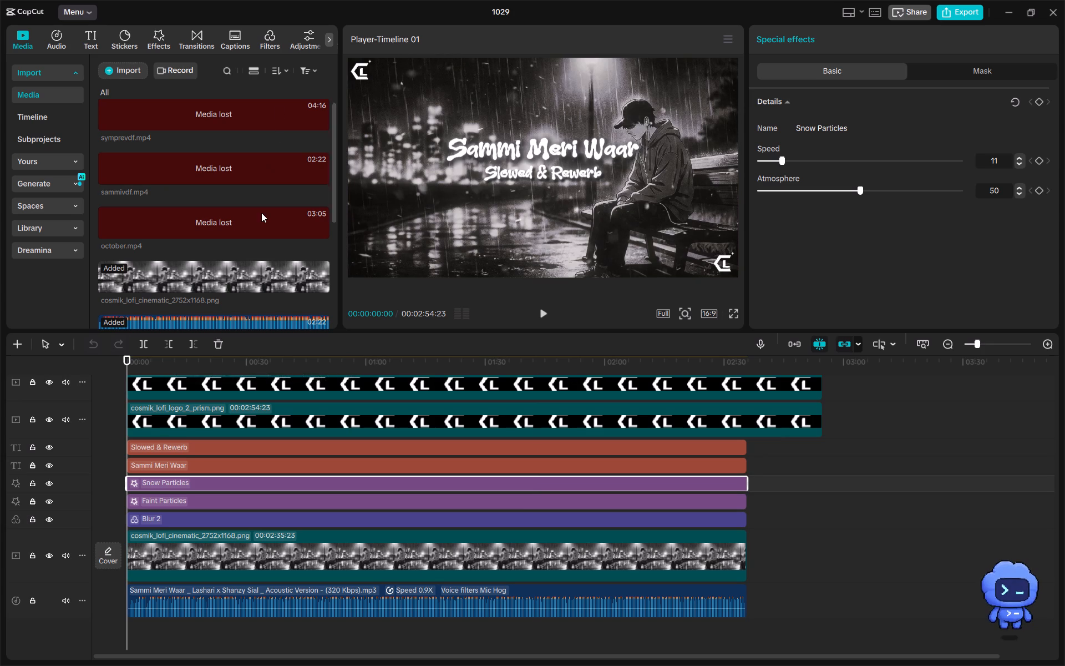
scroll(261, 213, "down", 2)
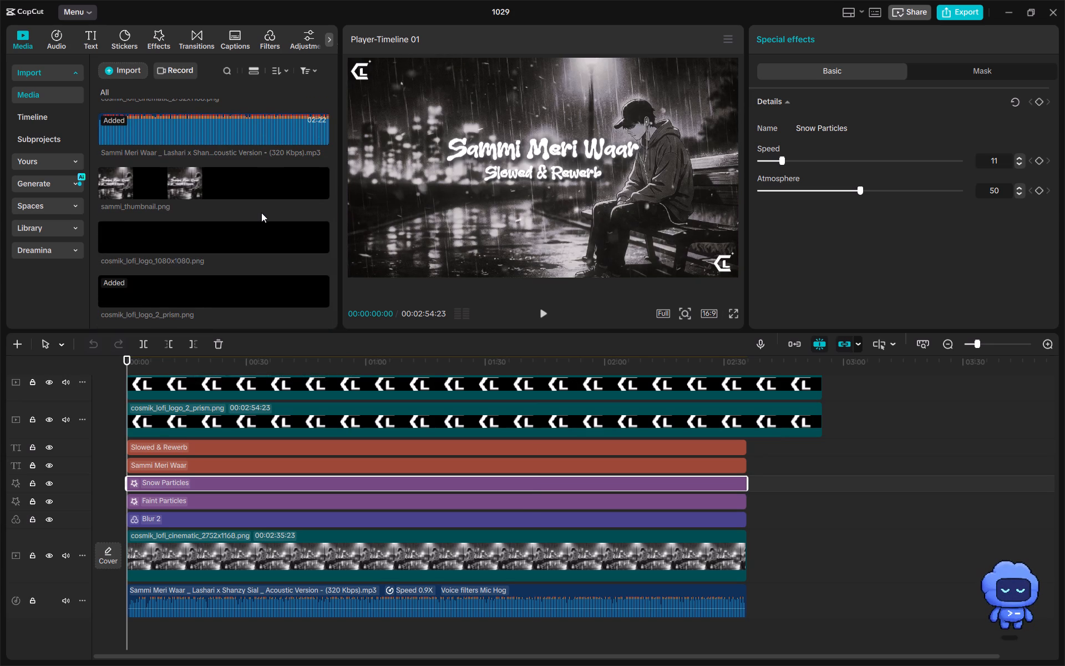
scroll(261, 213, "up", 2)
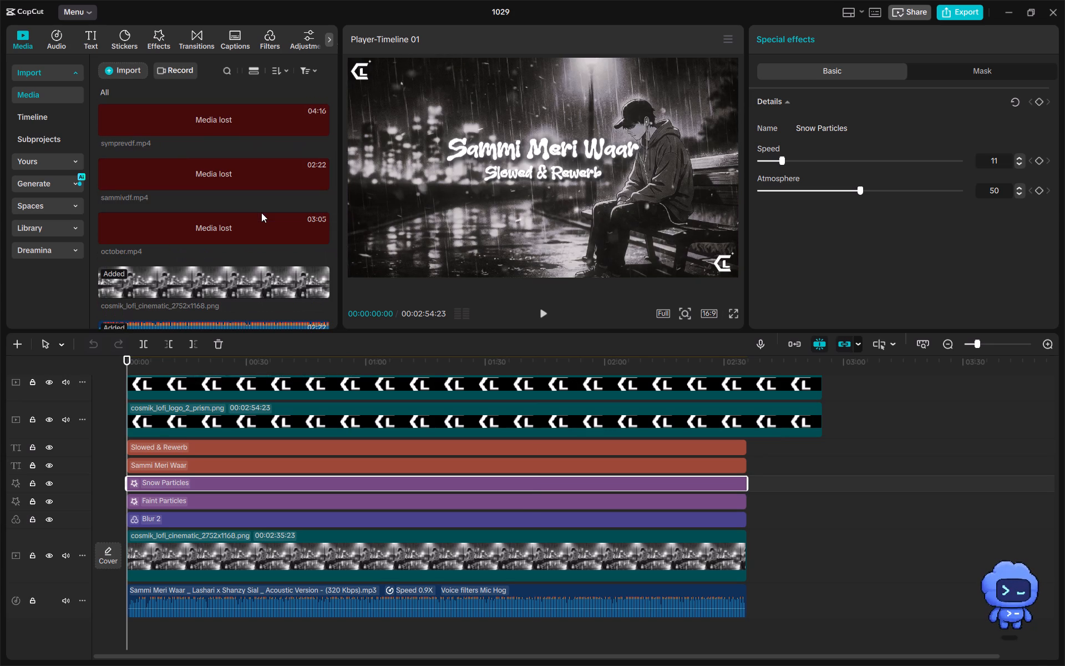
left_click(767, 455)
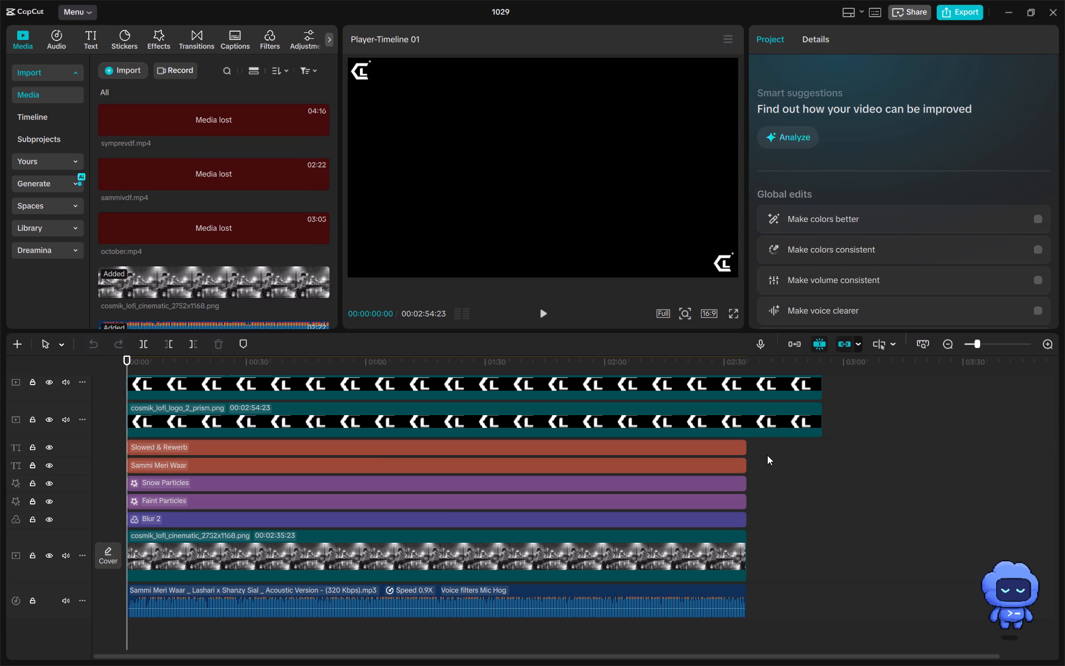
left_click_drag(768, 448, 57, 385)
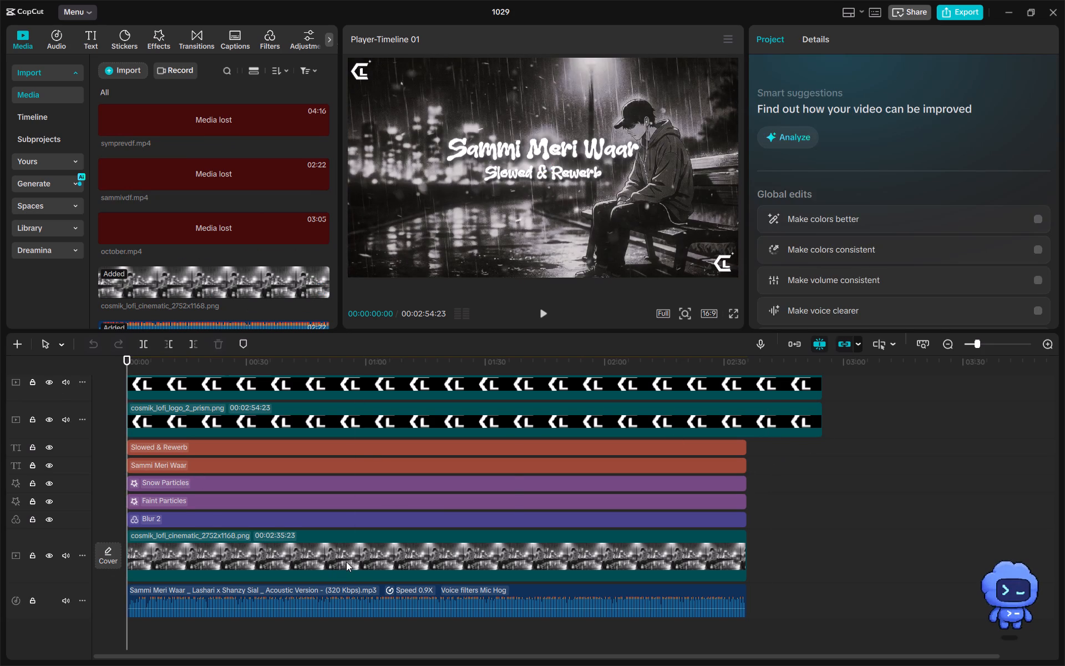
Import the image bairan_barsaat_2D_2752x1536 from the Downloads folder into the project media.
left_click(134, 76)
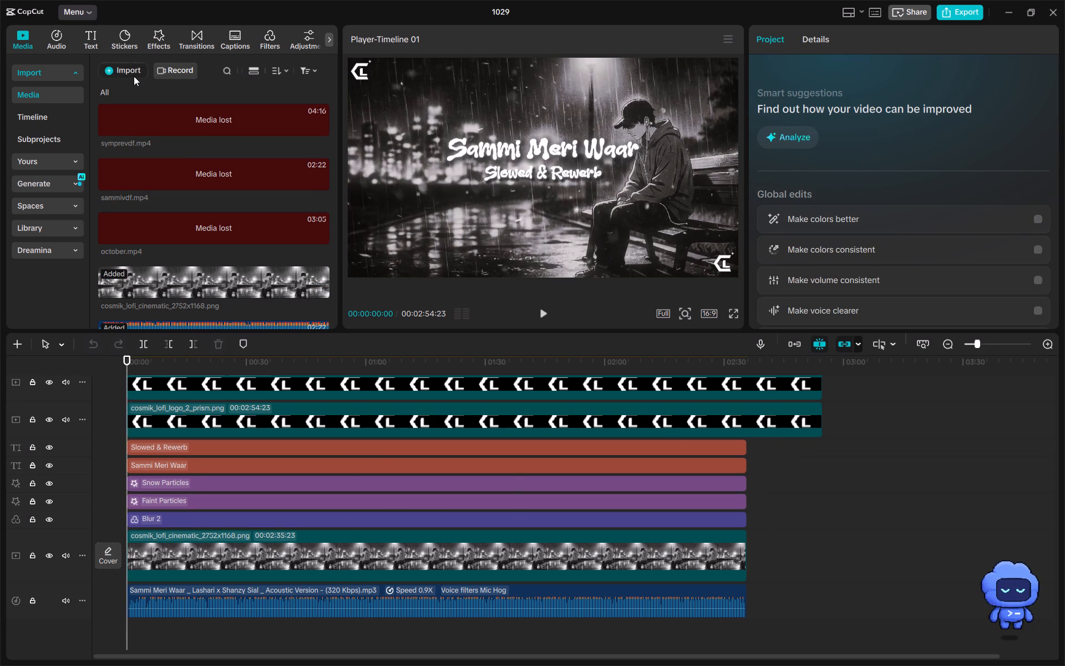
left_click(148, 95)
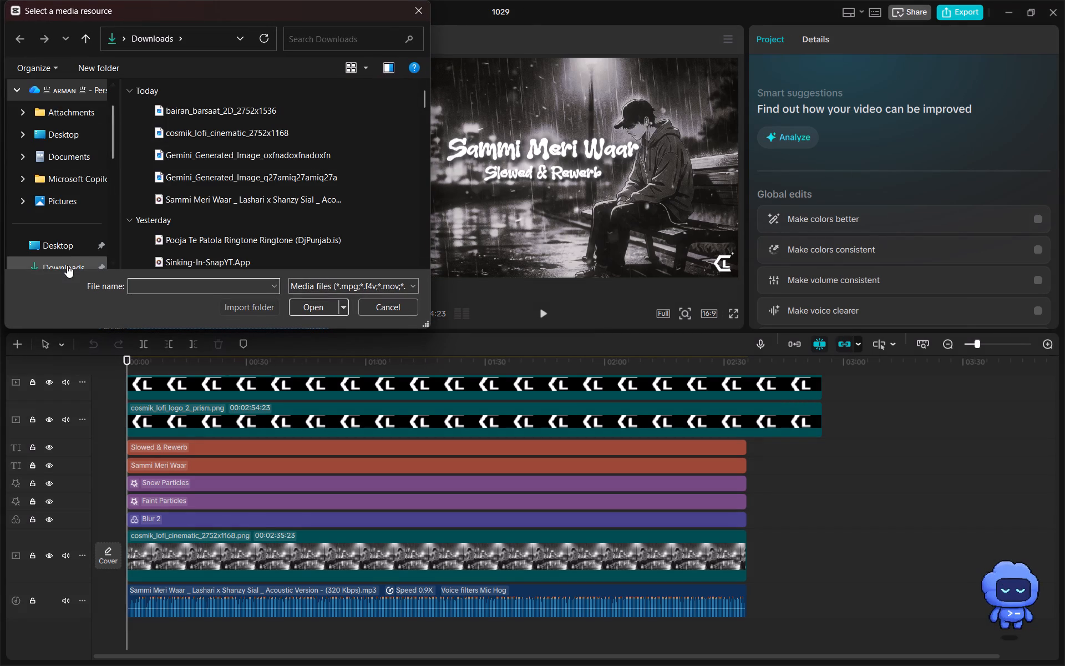
left_click(67, 266)
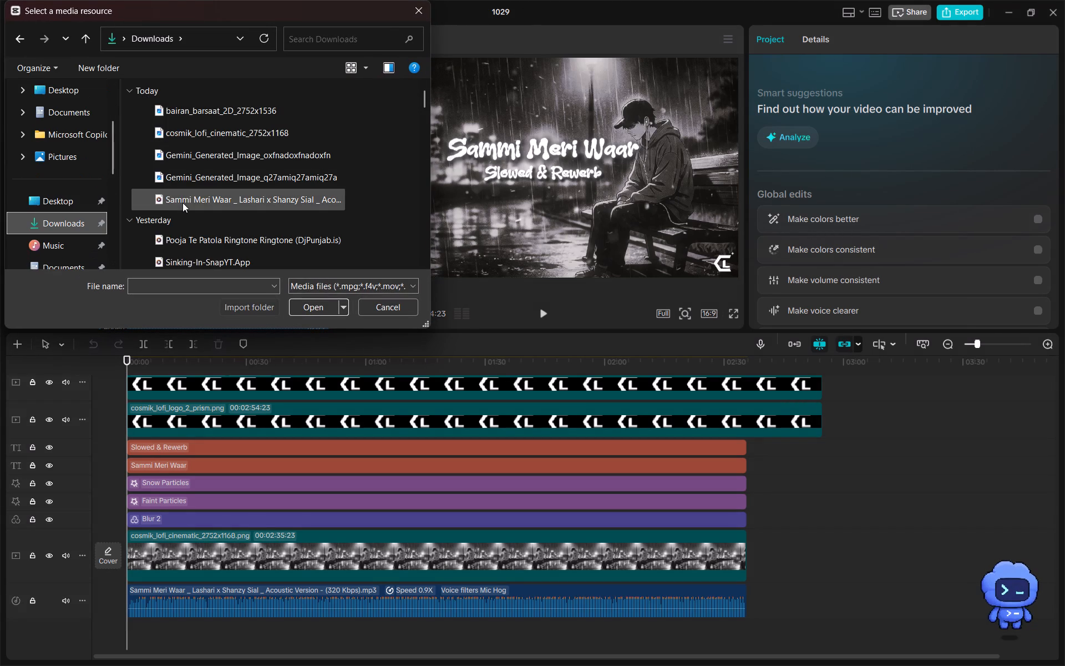
left_click(224, 108)
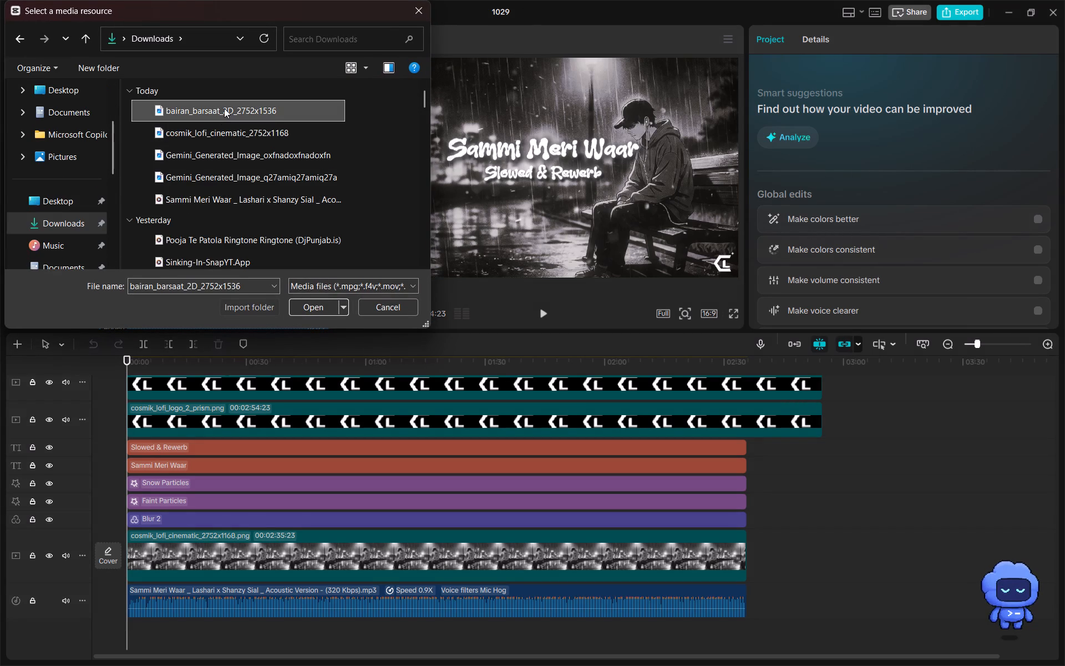
key("Return")
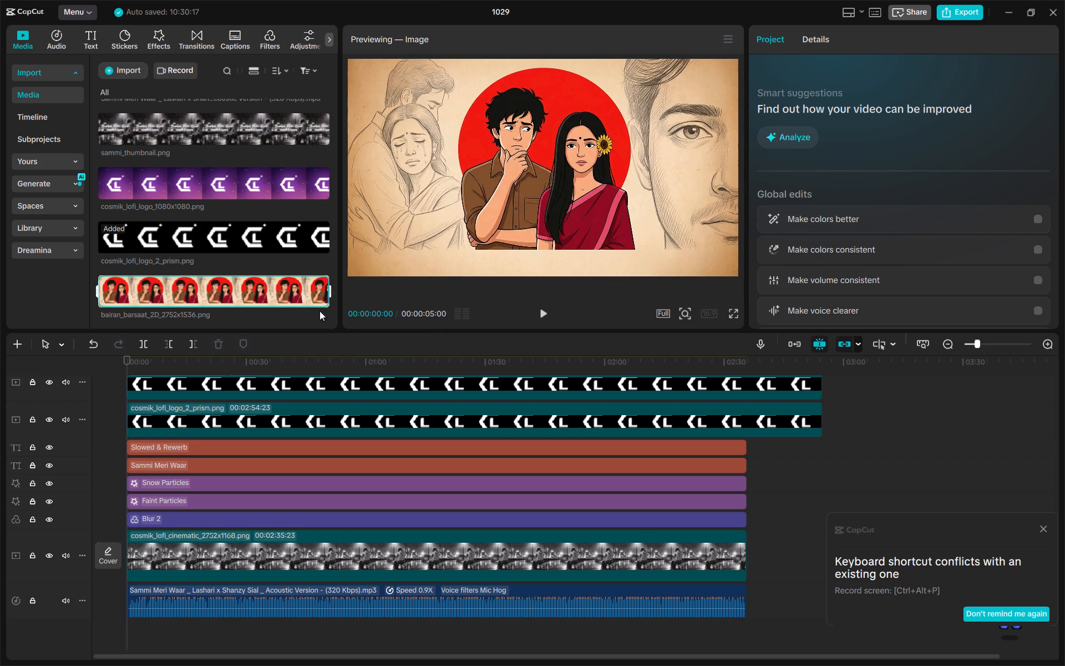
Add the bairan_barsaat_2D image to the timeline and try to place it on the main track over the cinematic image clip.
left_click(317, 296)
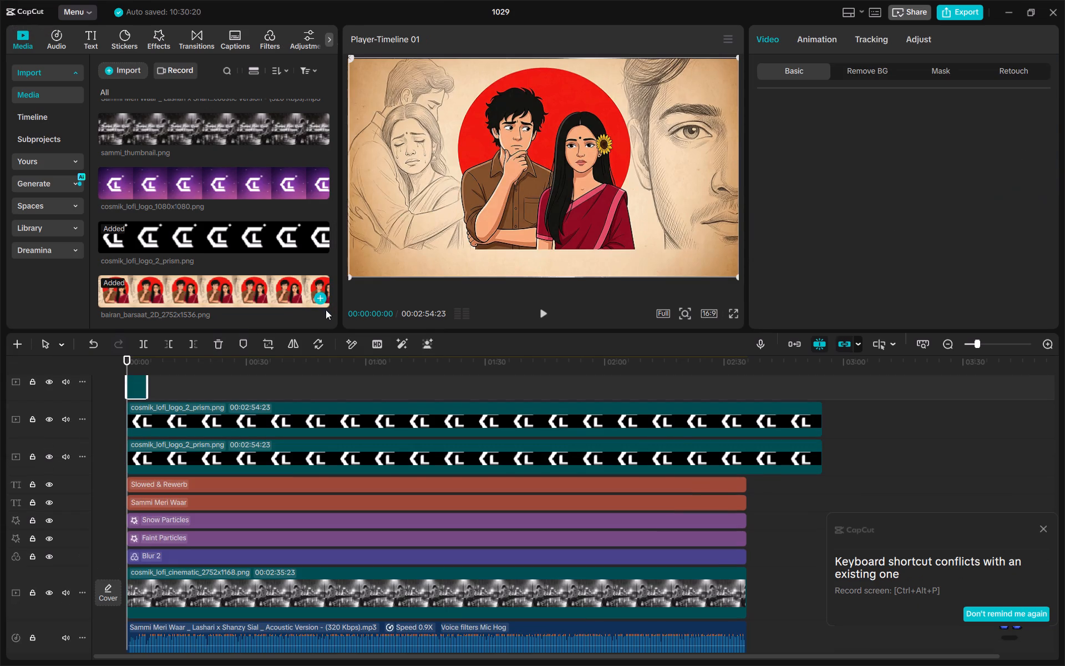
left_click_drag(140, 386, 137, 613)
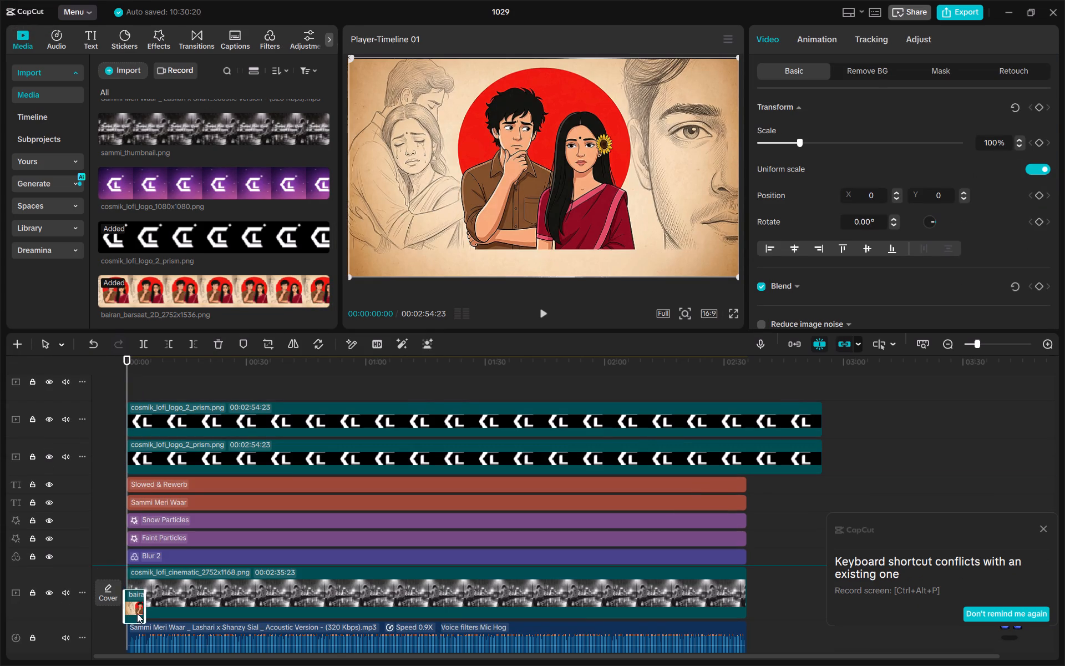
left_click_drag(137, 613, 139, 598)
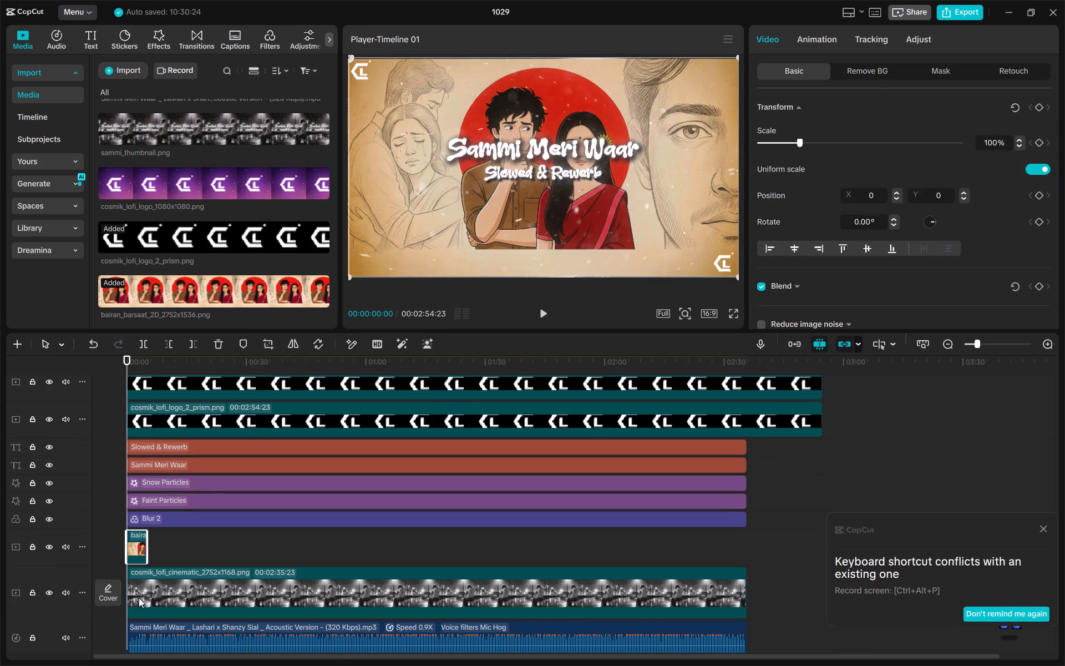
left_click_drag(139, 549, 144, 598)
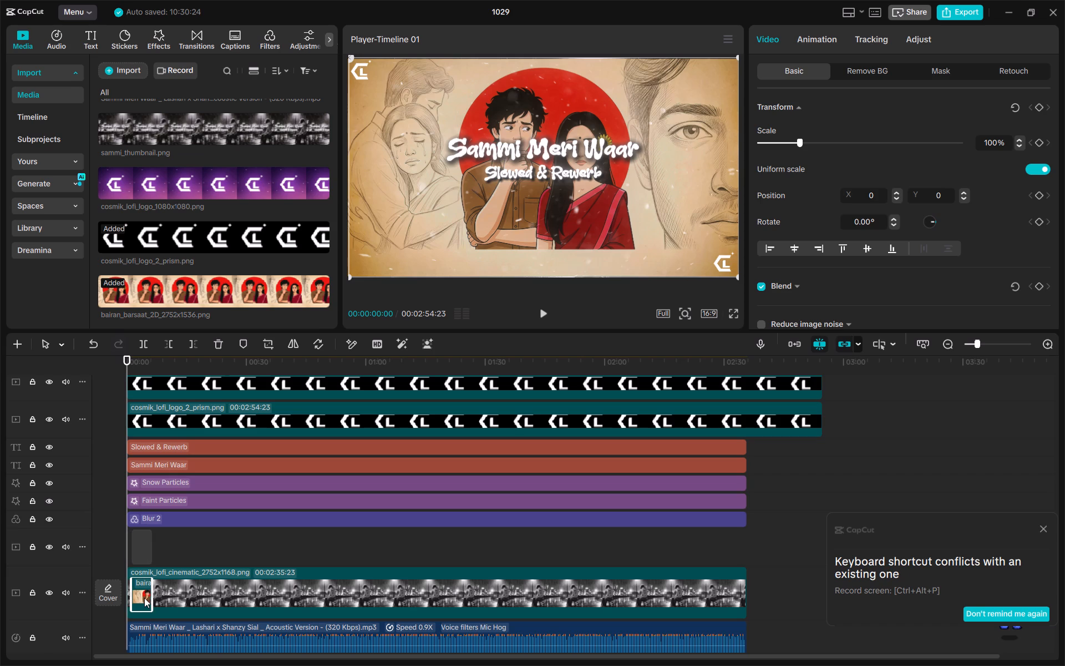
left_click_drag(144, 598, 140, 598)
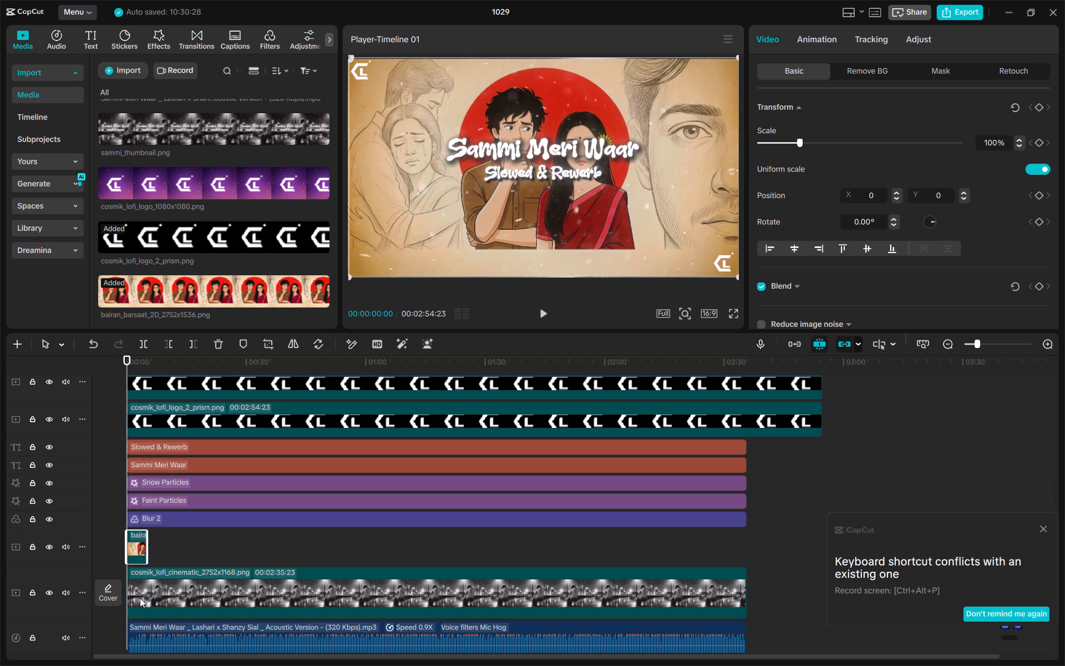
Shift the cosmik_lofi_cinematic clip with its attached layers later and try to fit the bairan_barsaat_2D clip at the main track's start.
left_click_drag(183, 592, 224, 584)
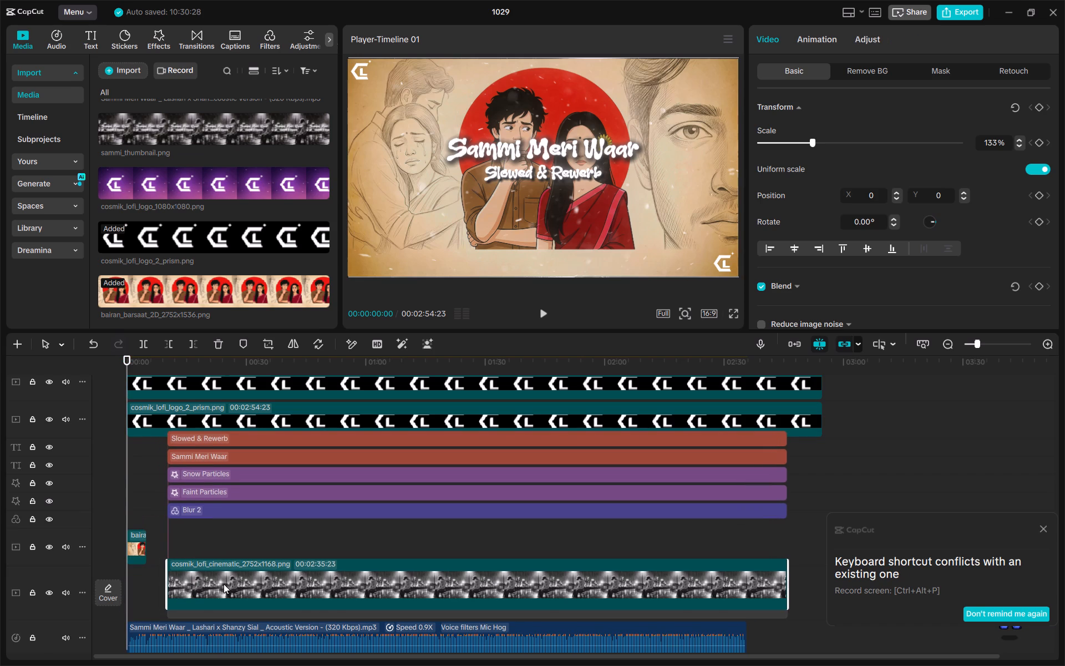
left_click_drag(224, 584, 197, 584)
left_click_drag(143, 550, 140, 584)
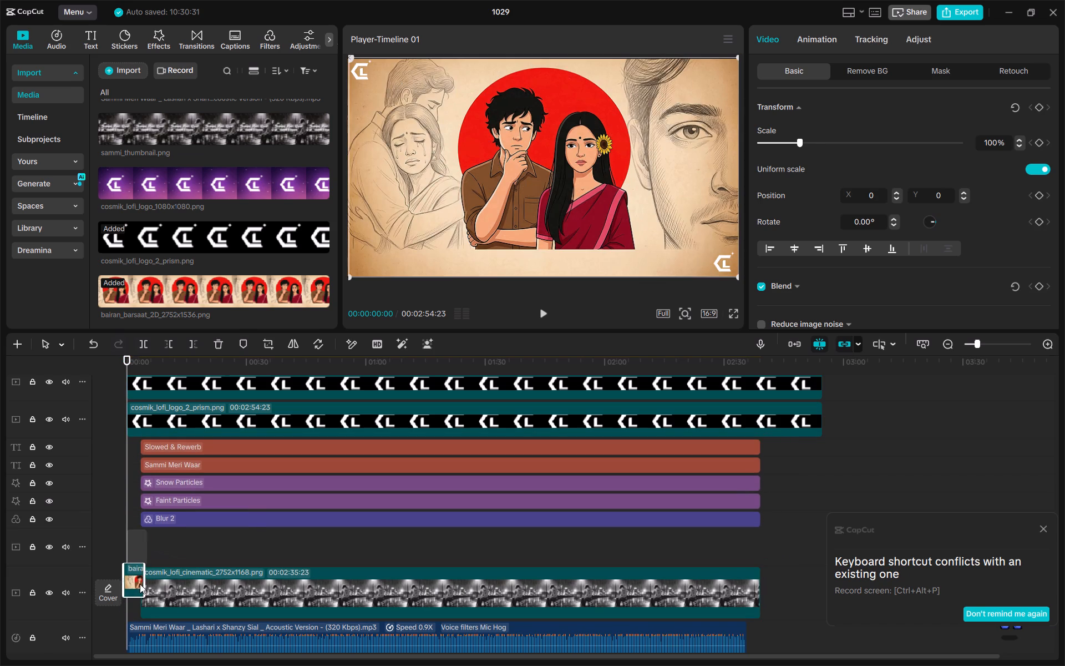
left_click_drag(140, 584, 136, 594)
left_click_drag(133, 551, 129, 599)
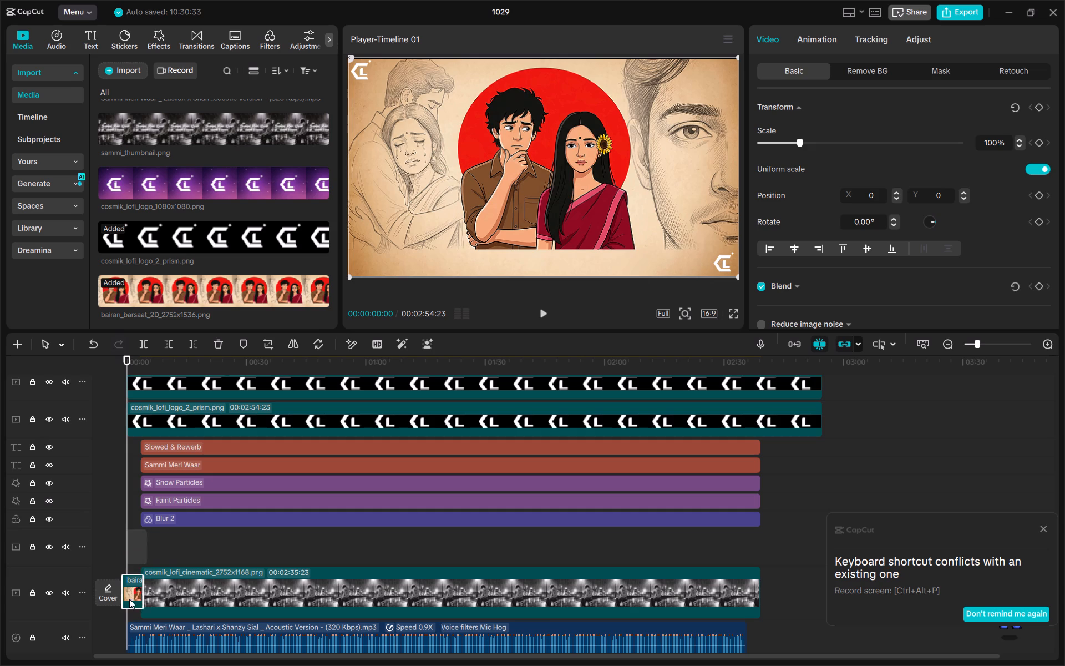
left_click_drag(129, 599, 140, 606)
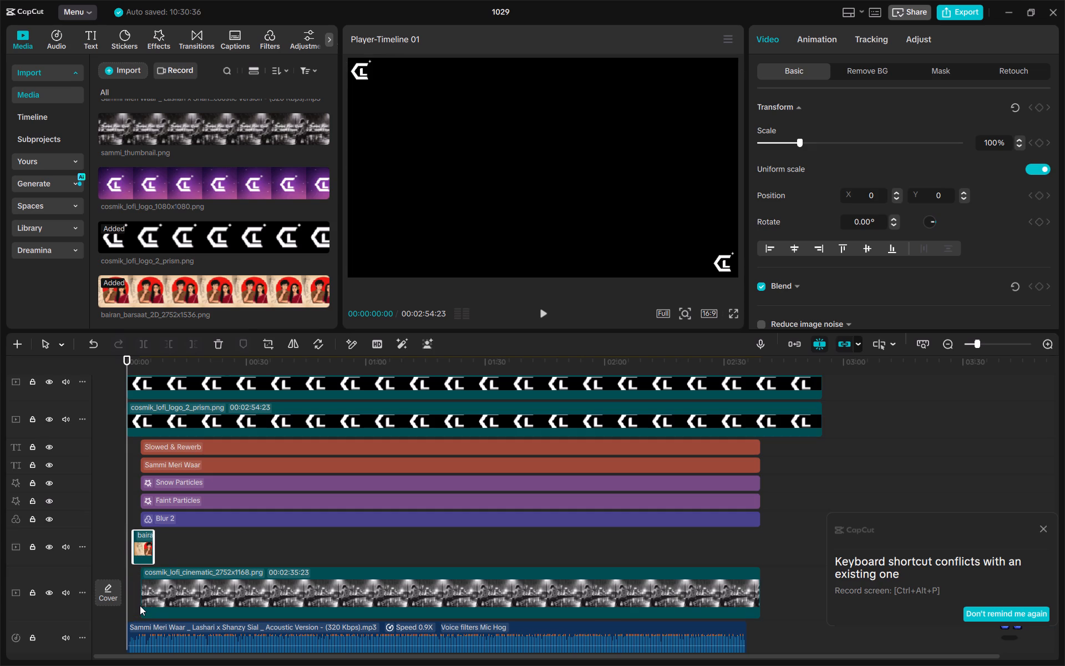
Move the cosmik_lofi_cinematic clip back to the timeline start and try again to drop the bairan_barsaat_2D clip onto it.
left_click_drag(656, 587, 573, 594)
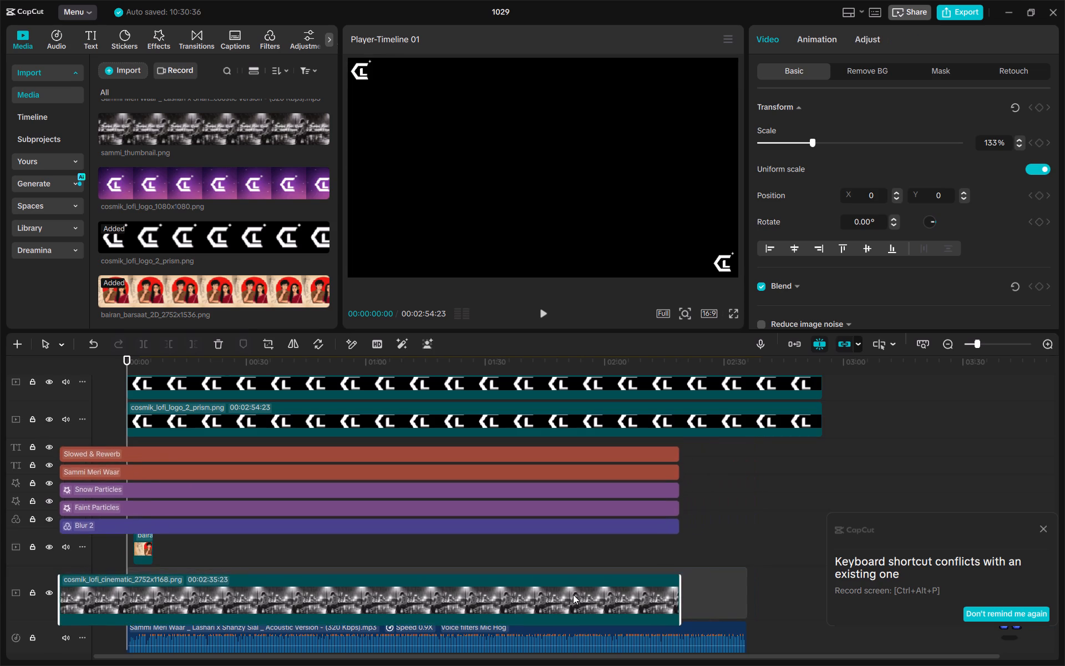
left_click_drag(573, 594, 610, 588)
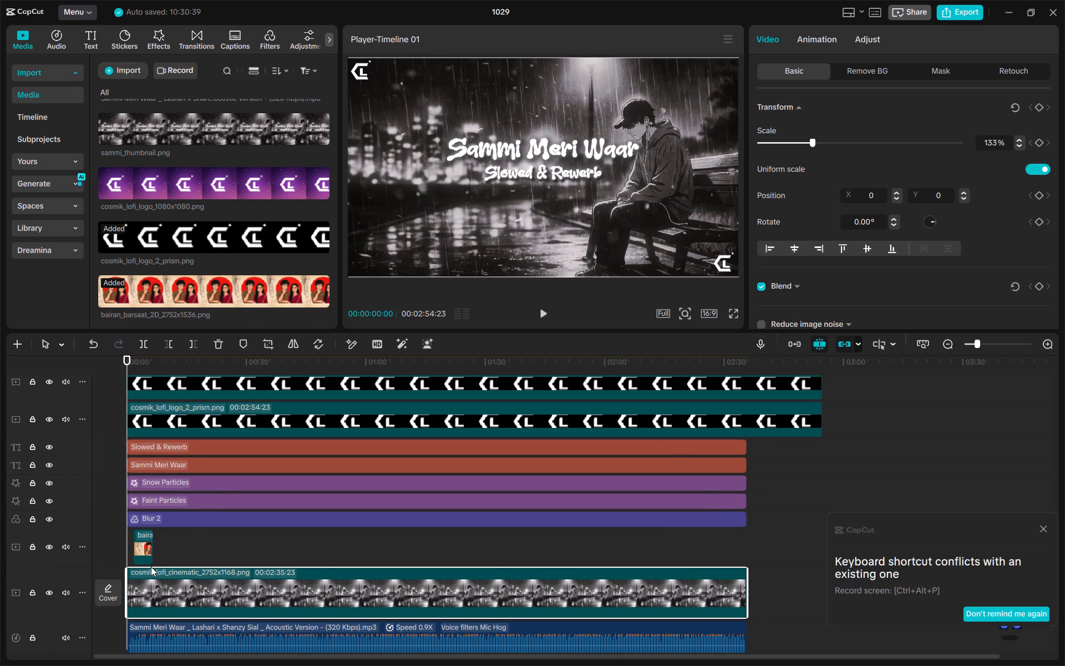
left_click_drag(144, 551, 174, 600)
Replace the cosmik_lofi_cinematic clip on the main track with bairan_barsaat_2D_2752x1536.png from the media list, using the original video effect.
left_click_drag(195, 277, 237, 586)
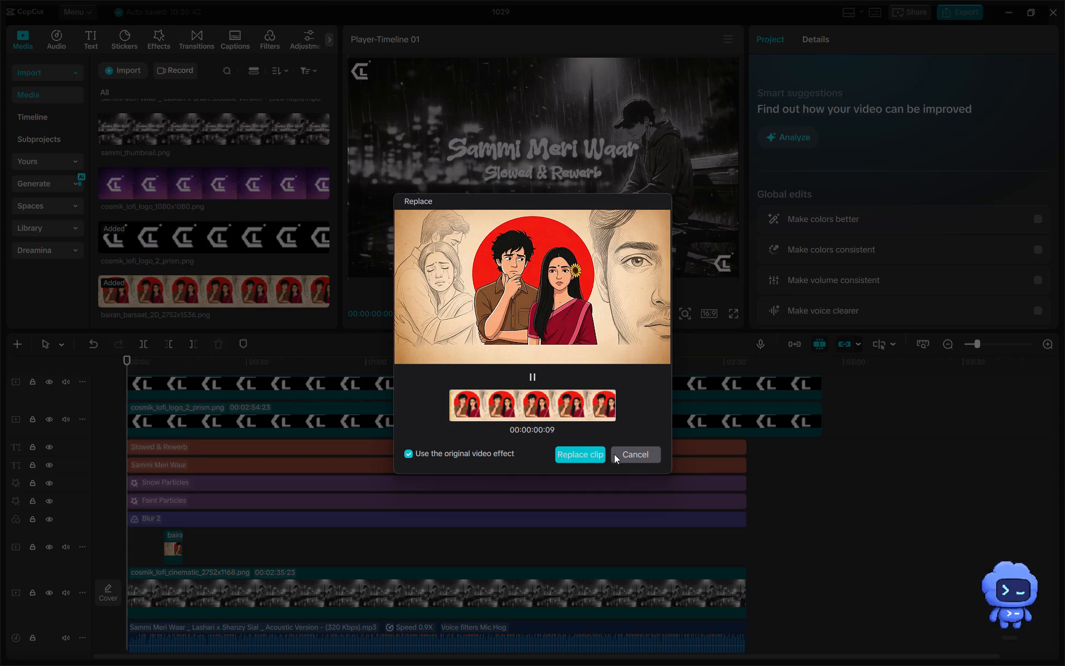
left_click(585, 455)
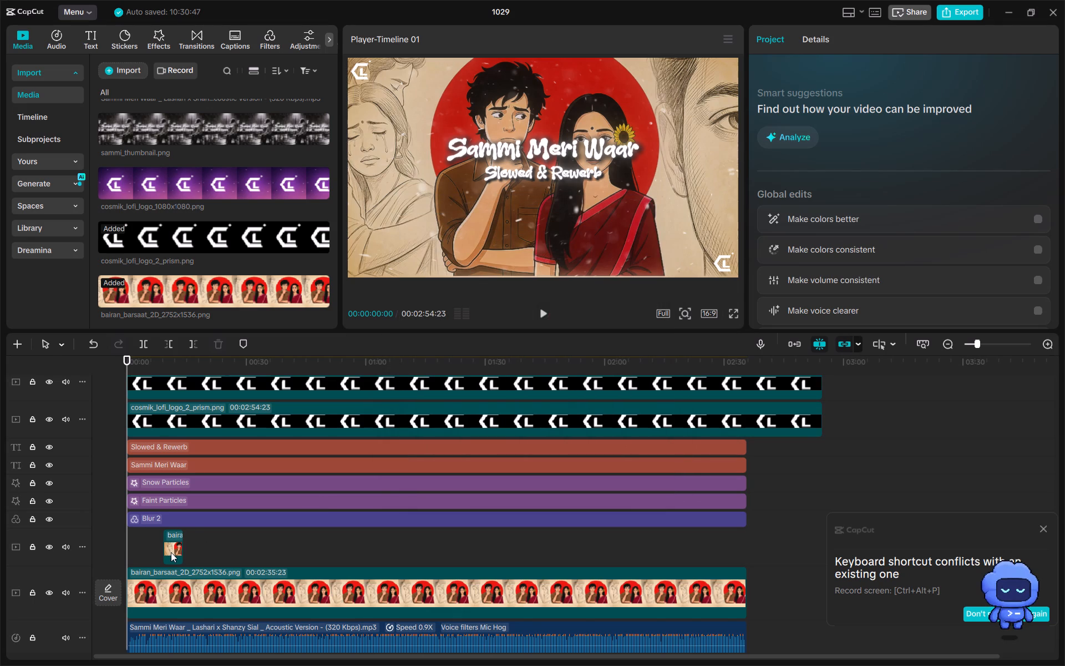
Delete the short stray bairan_barsaat_2D clip above the main track.
left_click(171, 552)
key("BackSpace")
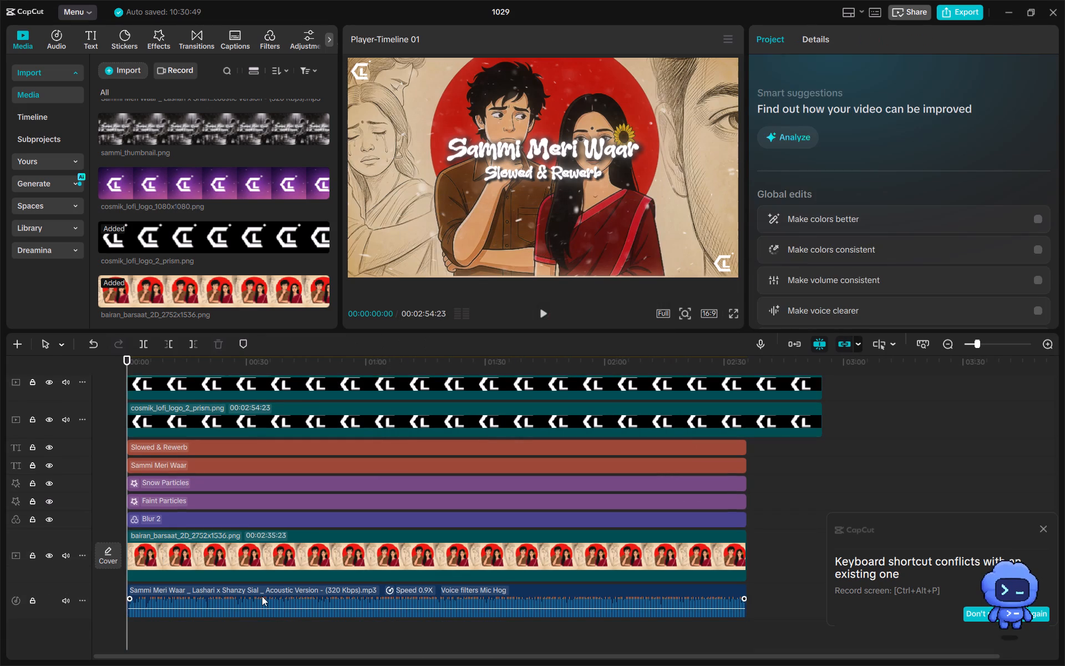
Delete the Sammi Meri Waar audio clip from the timeline.
left_click(262, 596)
key("BackSpace")
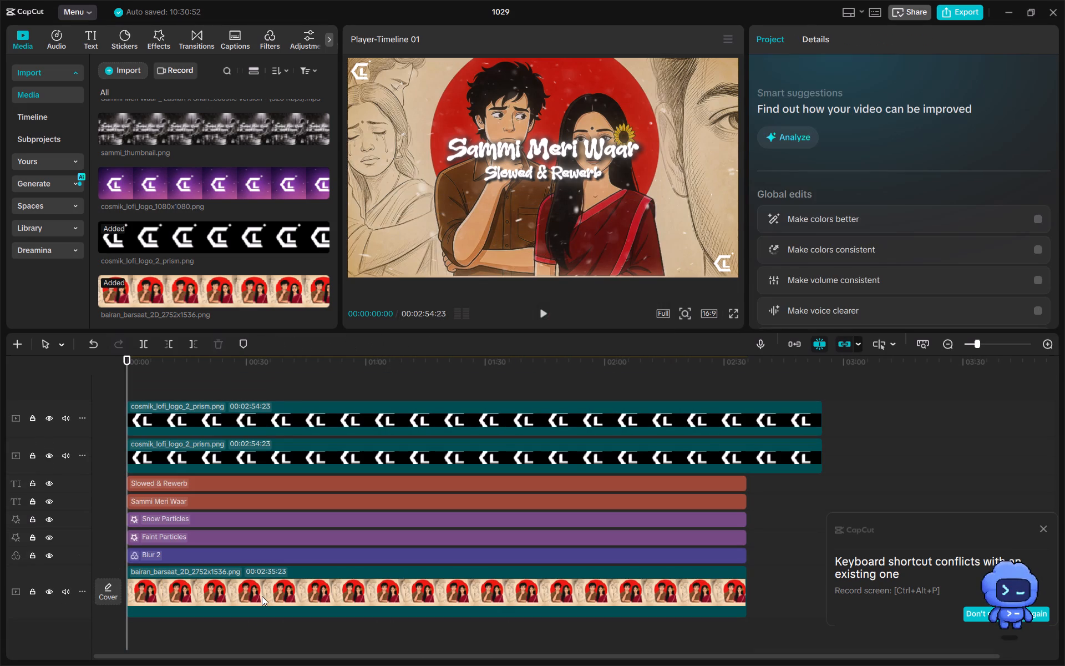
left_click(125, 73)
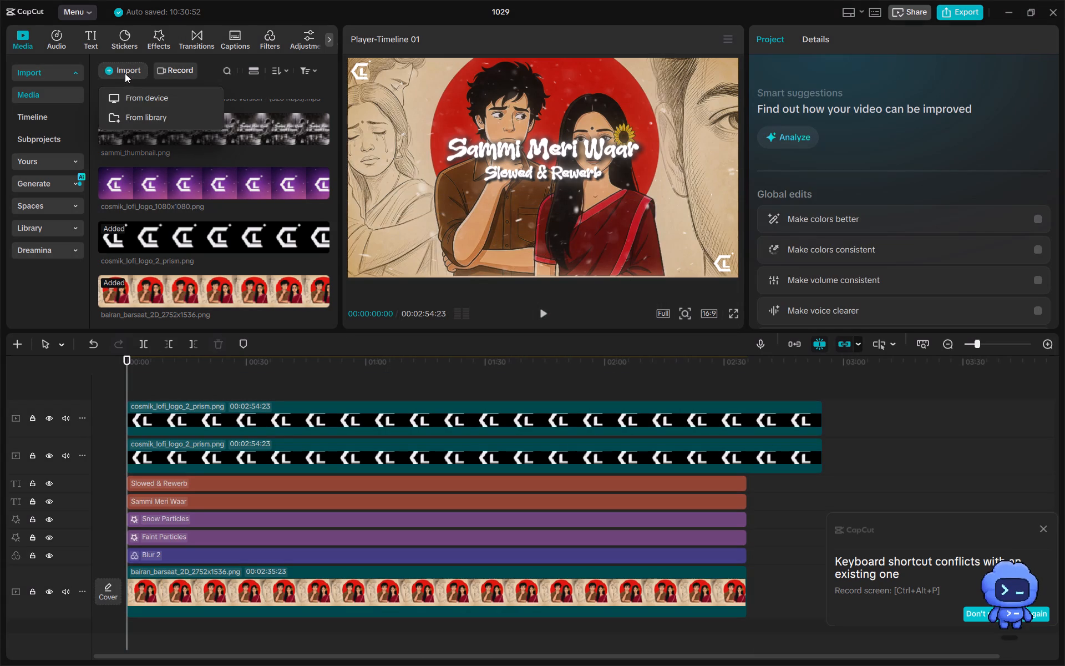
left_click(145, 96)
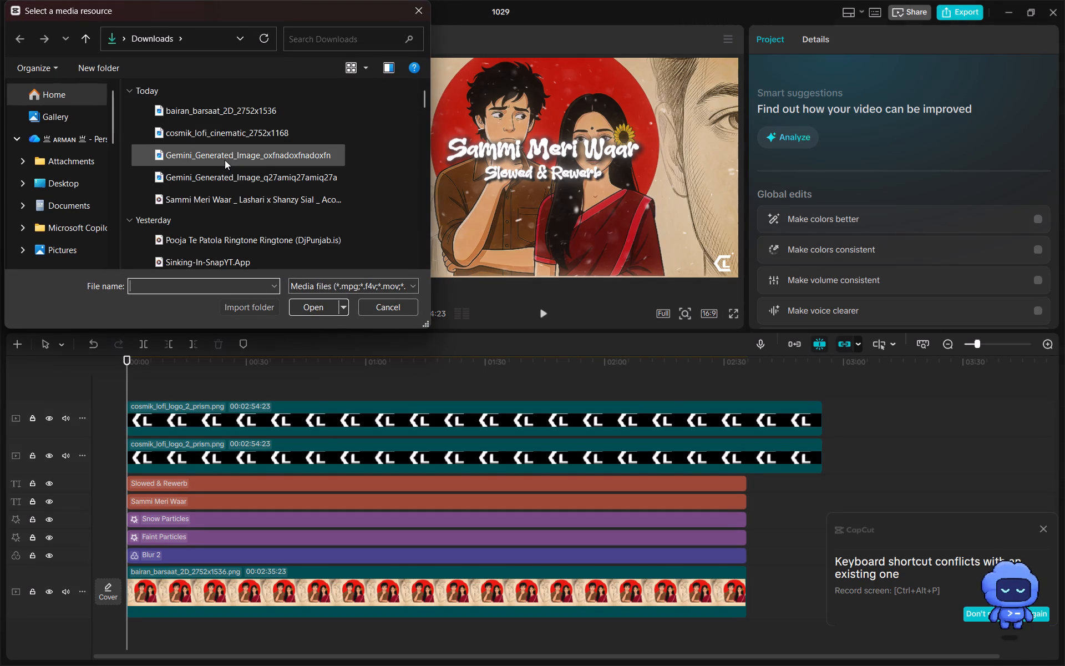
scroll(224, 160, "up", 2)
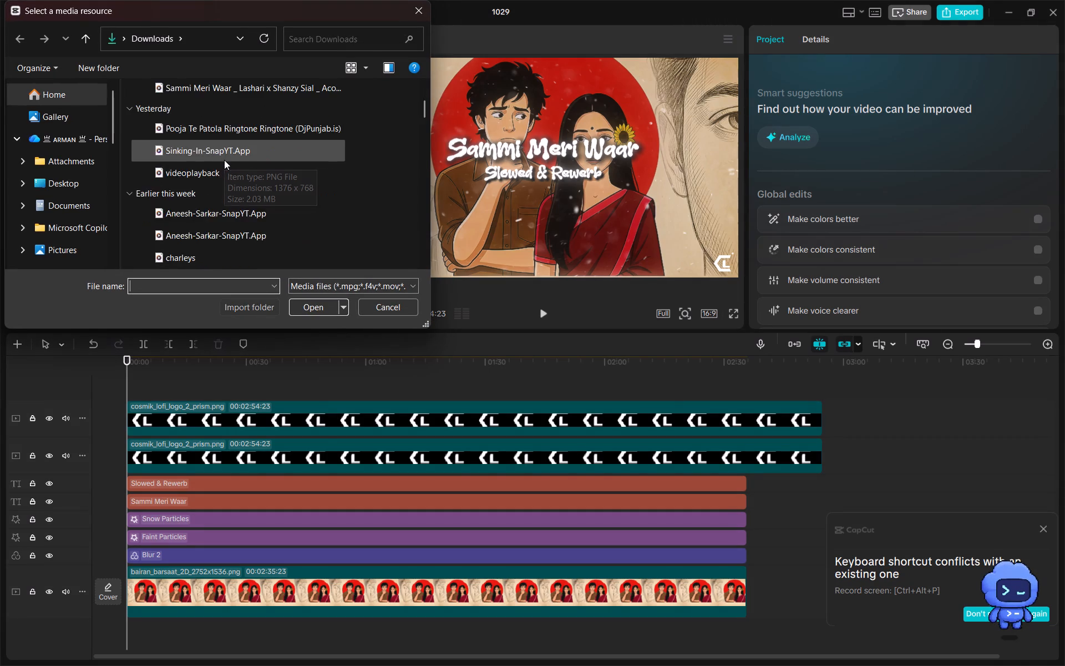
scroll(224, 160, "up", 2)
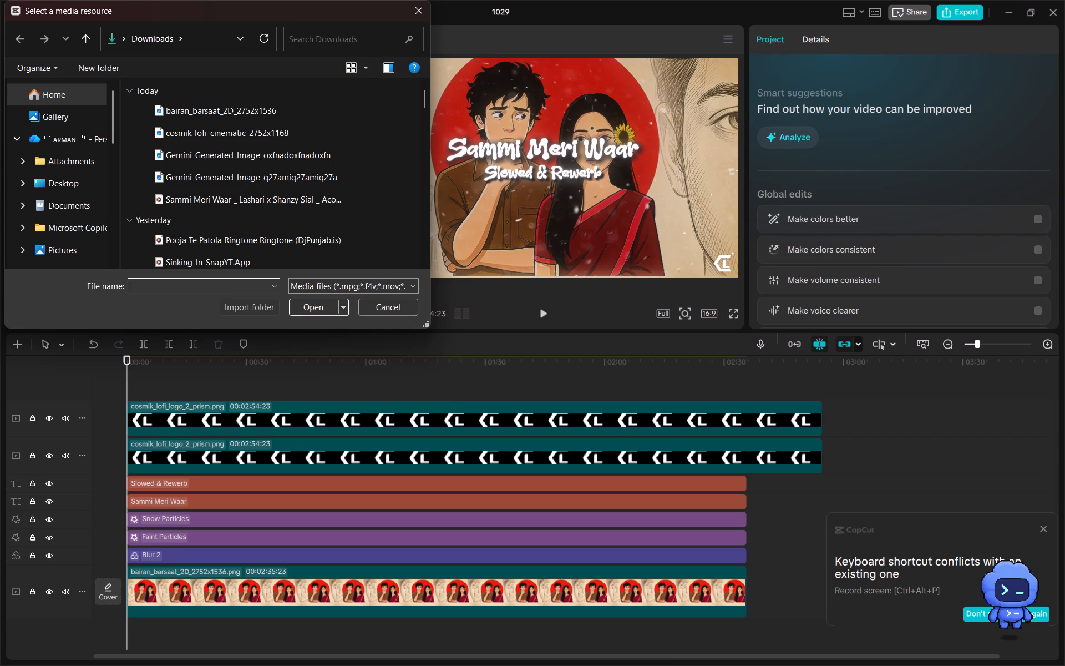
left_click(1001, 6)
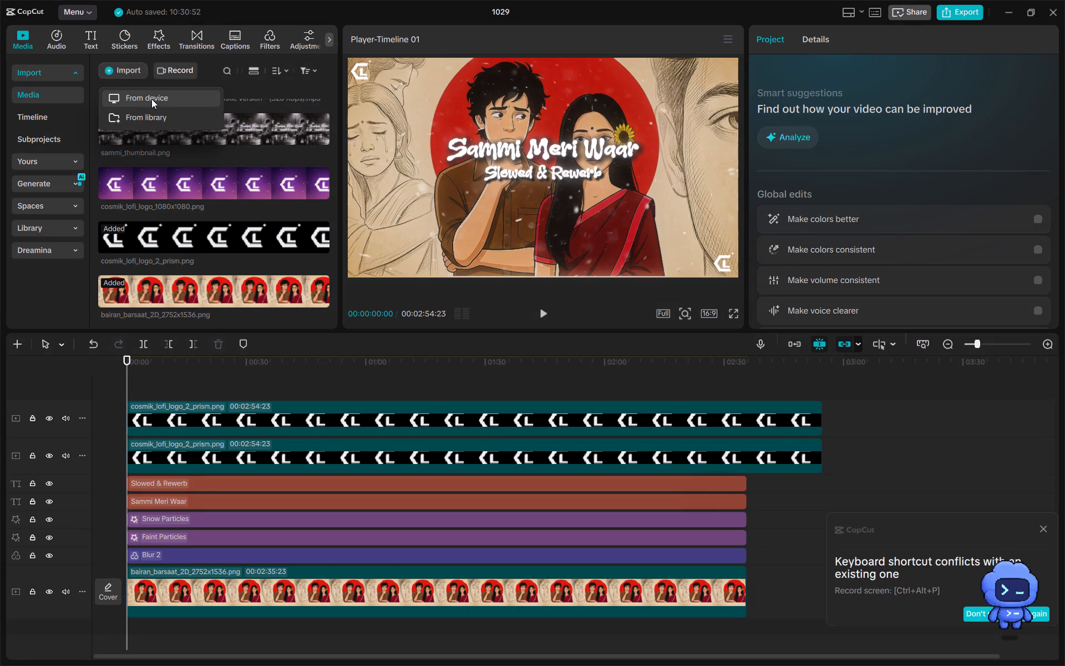
left_click(151, 99)
left_click(173, 100)
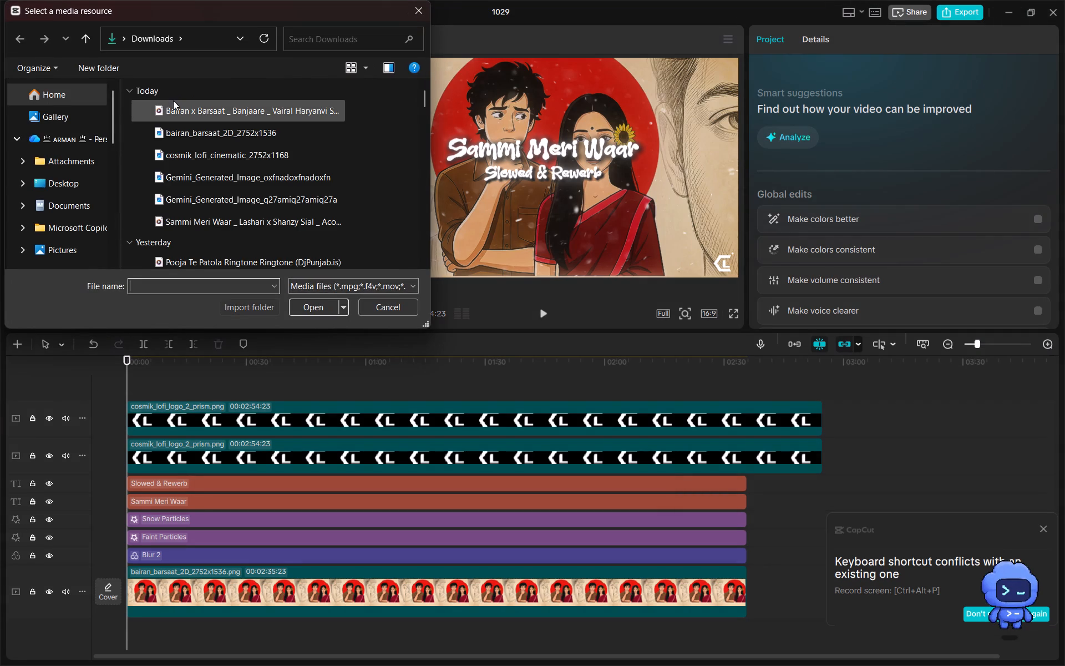
key("Return")
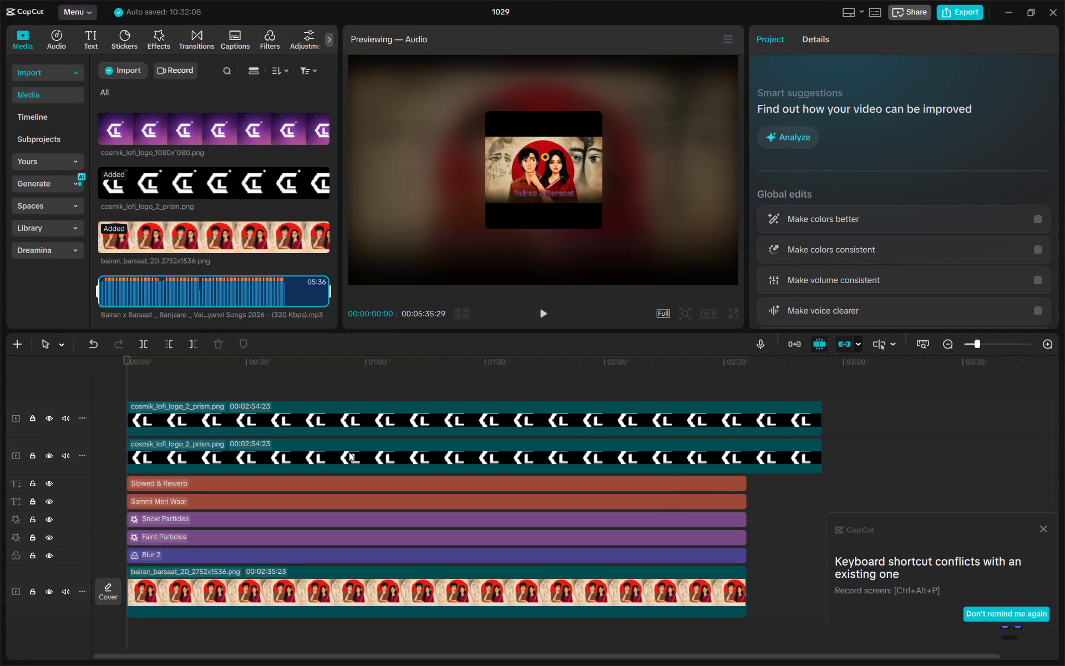
Add the imported Bairan x Barsaat MP3 to the start of the timeline.
left_click(322, 298)
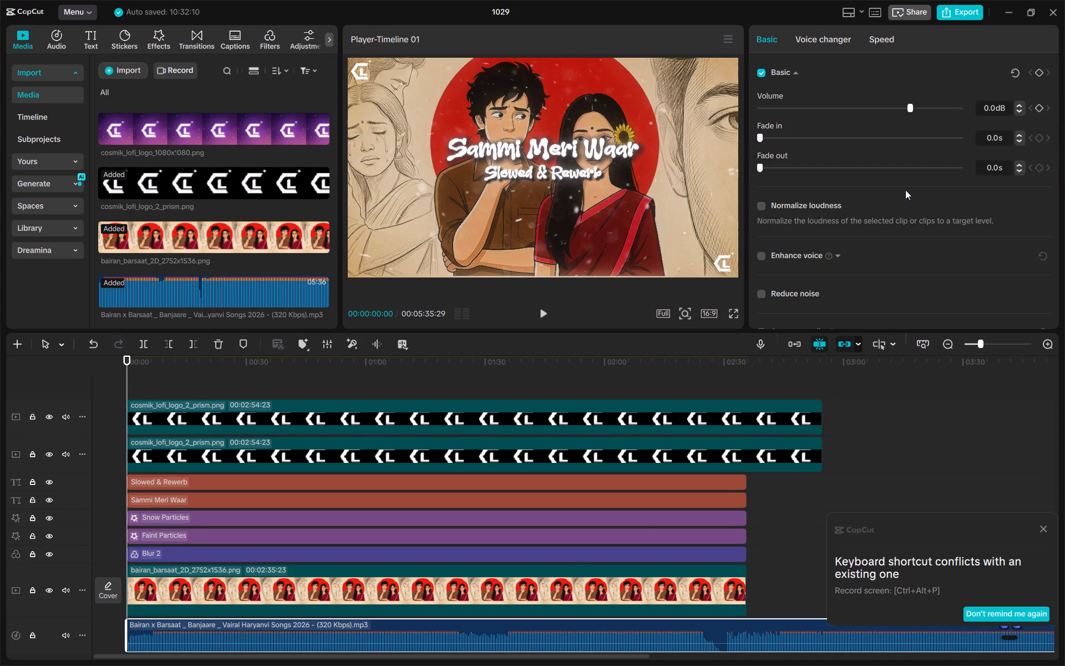
Set the Bairan x Barsaat audio clip's speed to 0.90x.
left_click(878, 37)
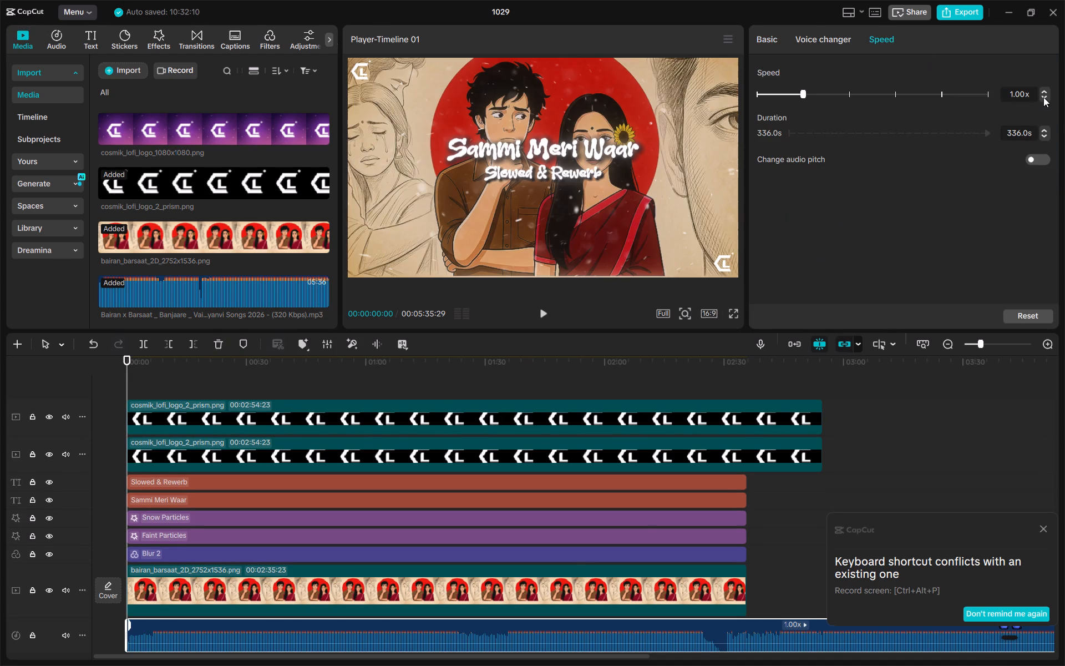
left_click(1043, 95)
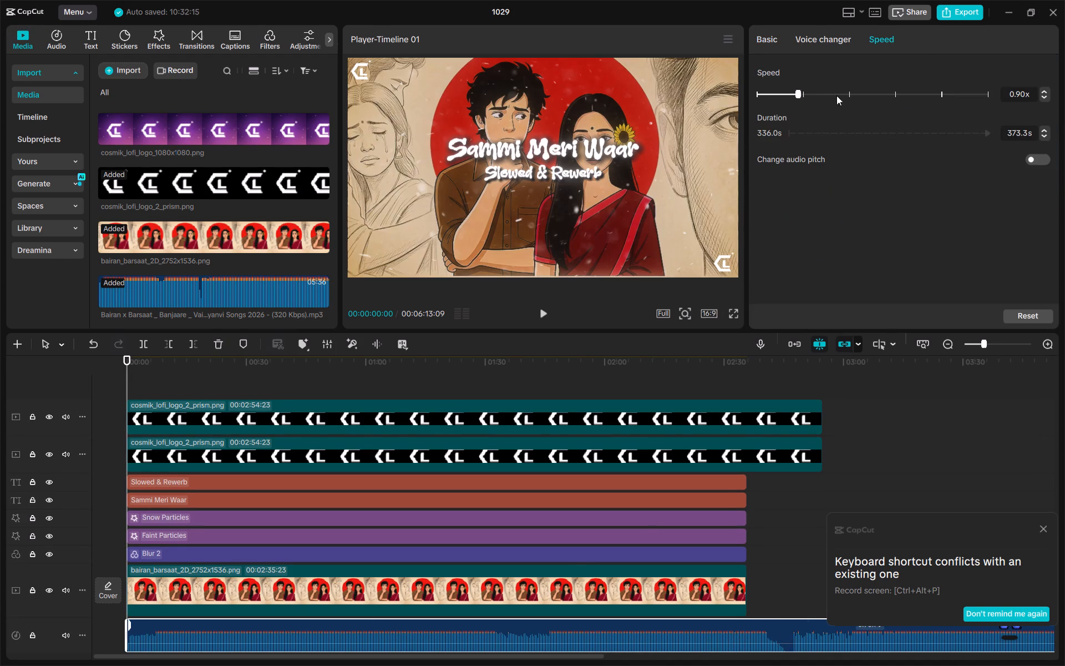
Browse the full list of voice filters available for the Bairan x Barsaat audio clip, including the favourites.
left_click(821, 36)
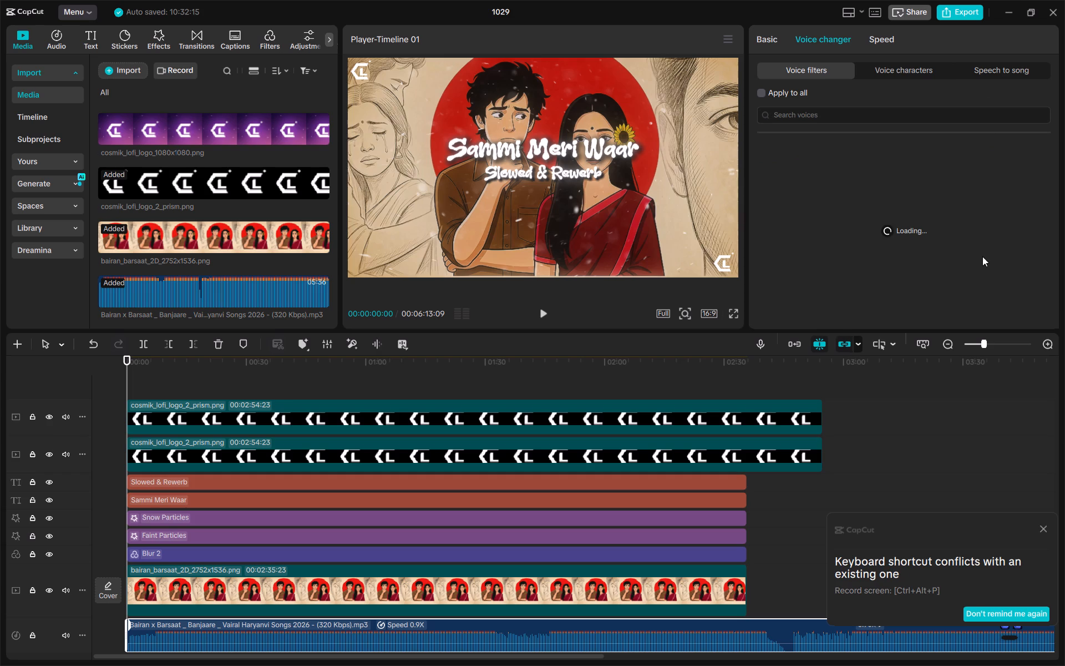
scroll(982, 256, "down", 1)
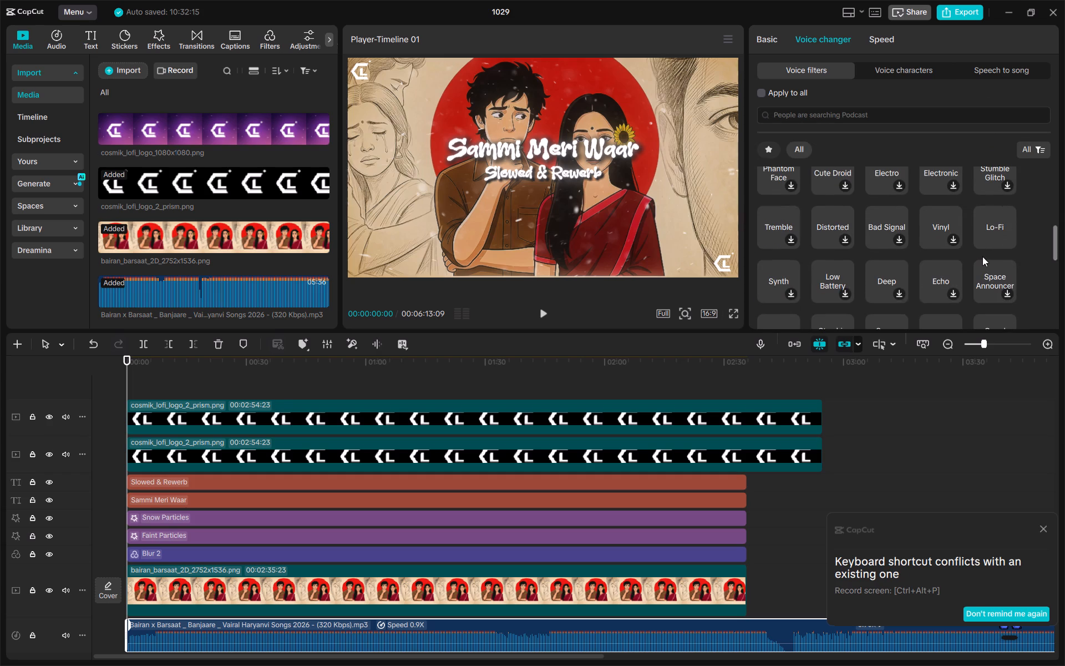
scroll(982, 256, "up", 1)
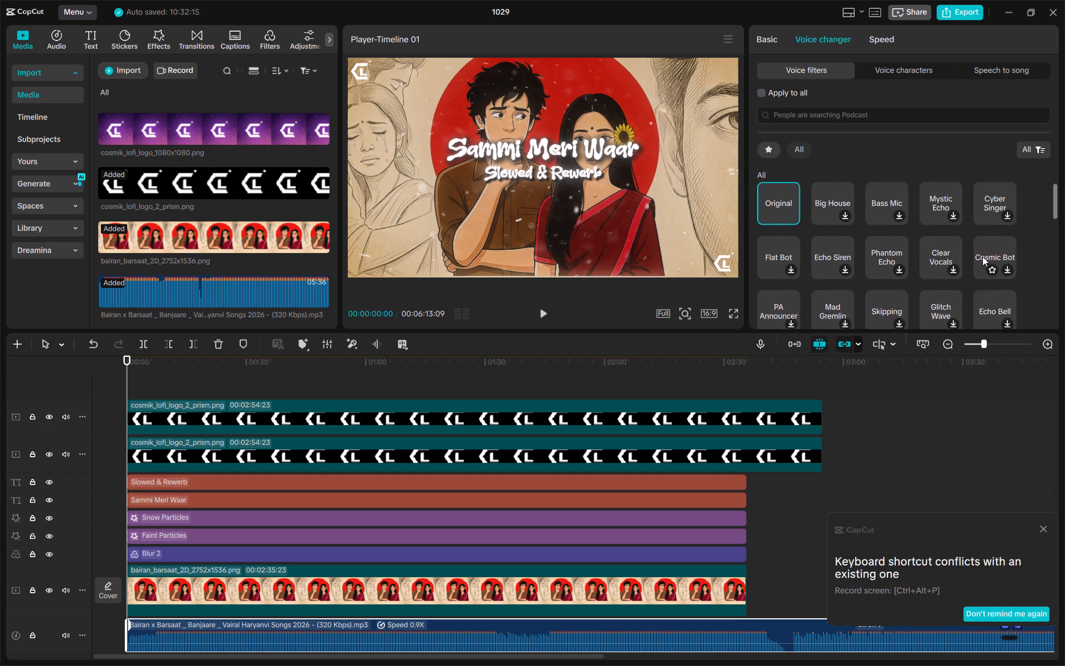
scroll(982, 256, "up", 2)
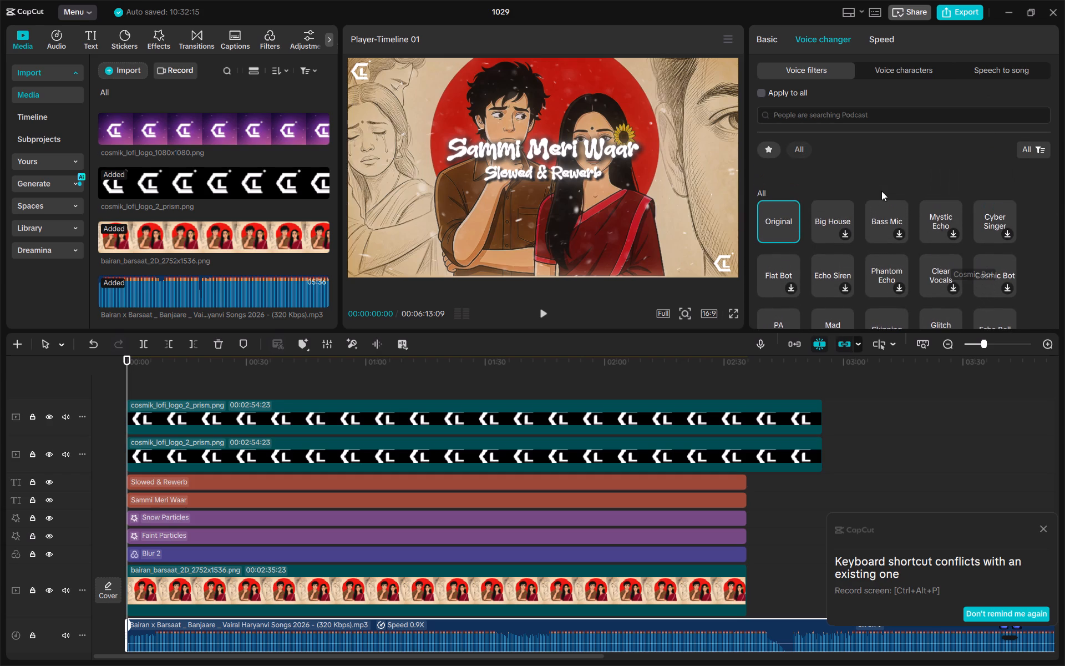
left_click(766, 150)
scroll(833, 238, "down", 1)
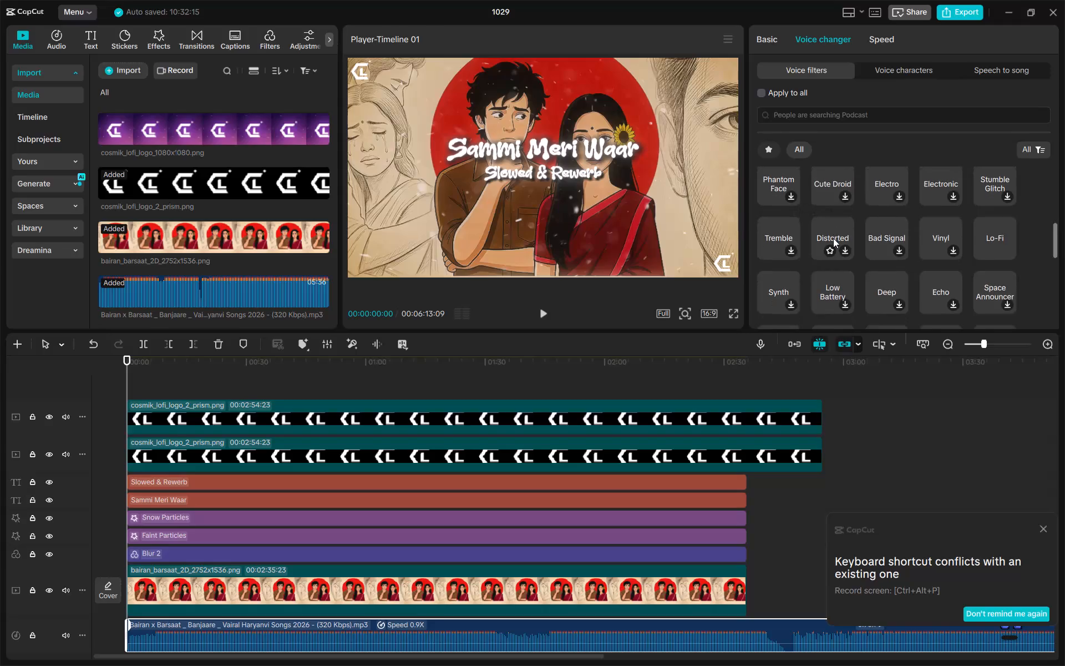
scroll(833, 238, "down", 2)
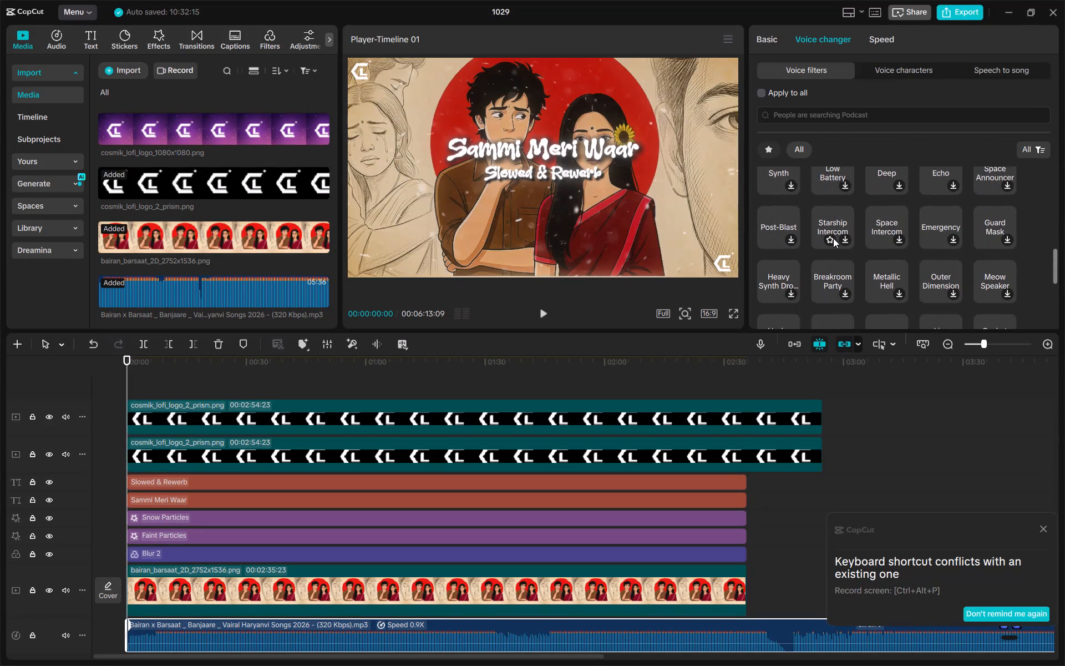
scroll(833, 238, "down", 1)
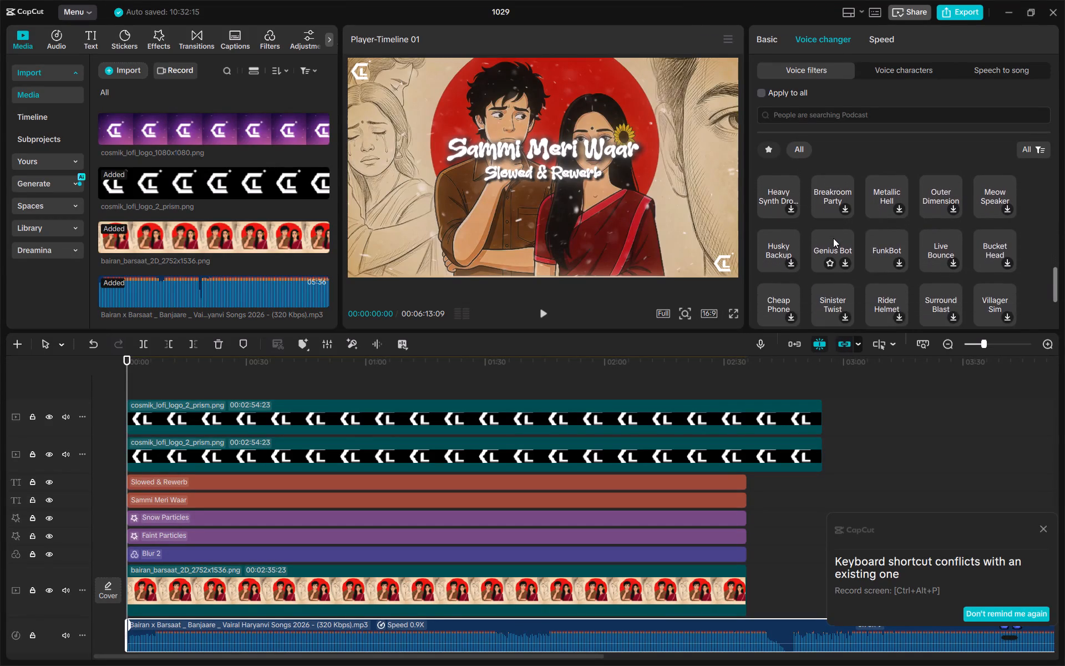
scroll(833, 238, "up", 1)
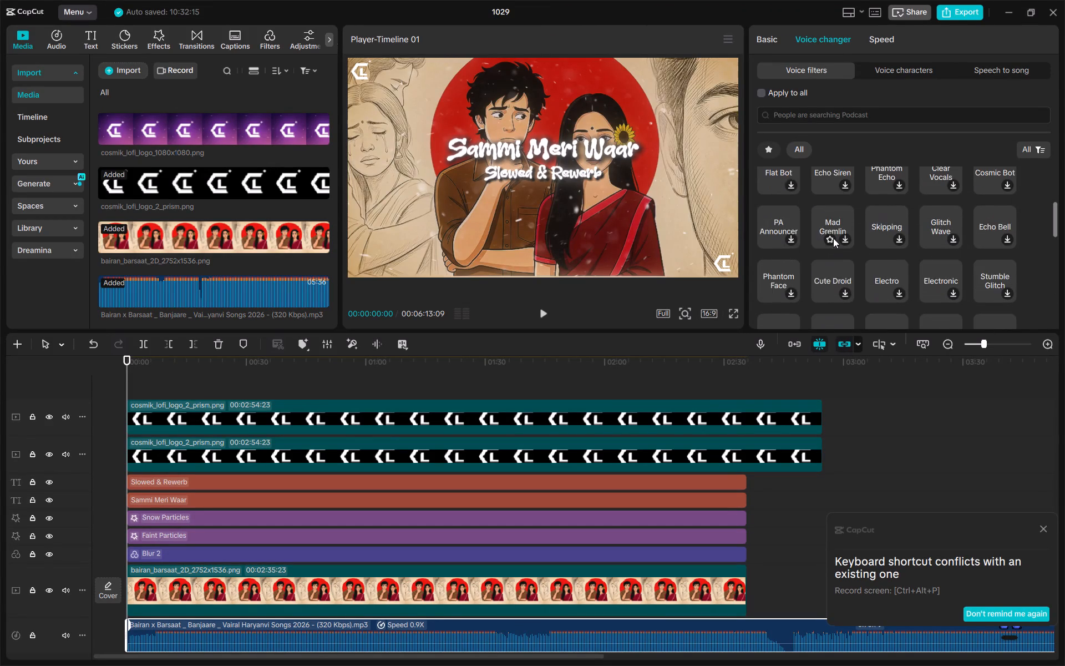
scroll(833, 238, "up", 2)
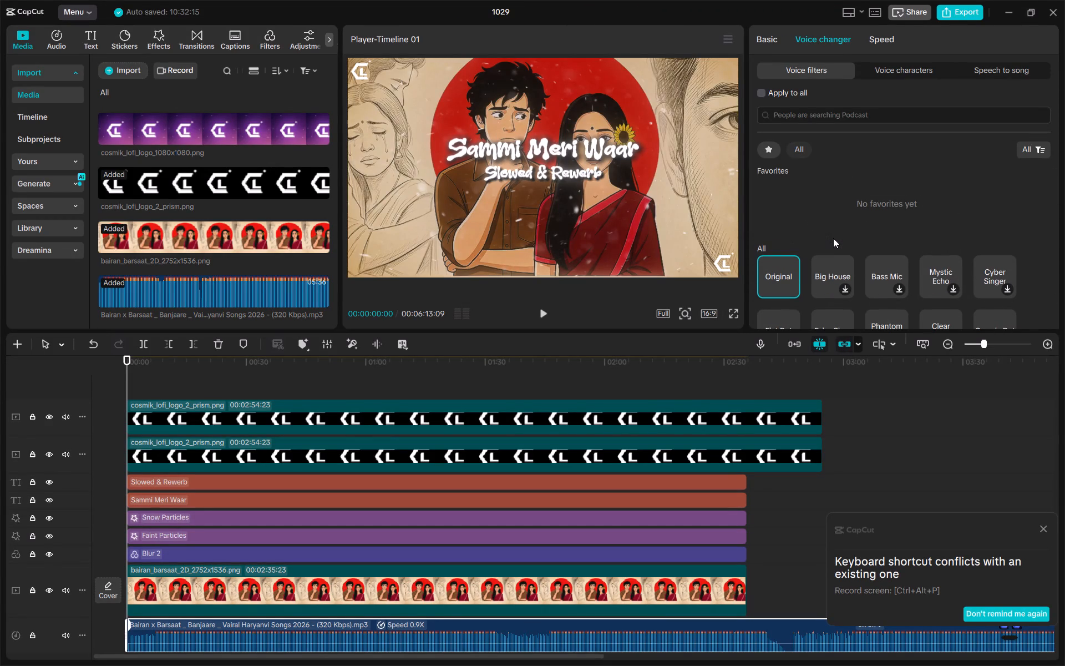
scroll(833, 238, "down", 3)
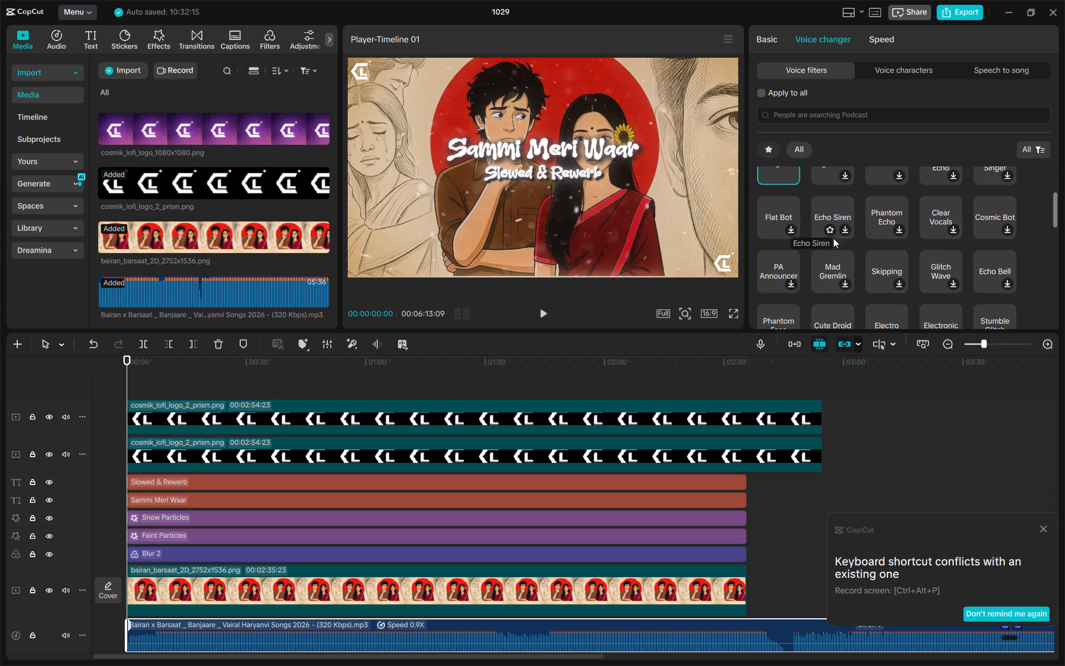
scroll(833, 238, "down", 1)
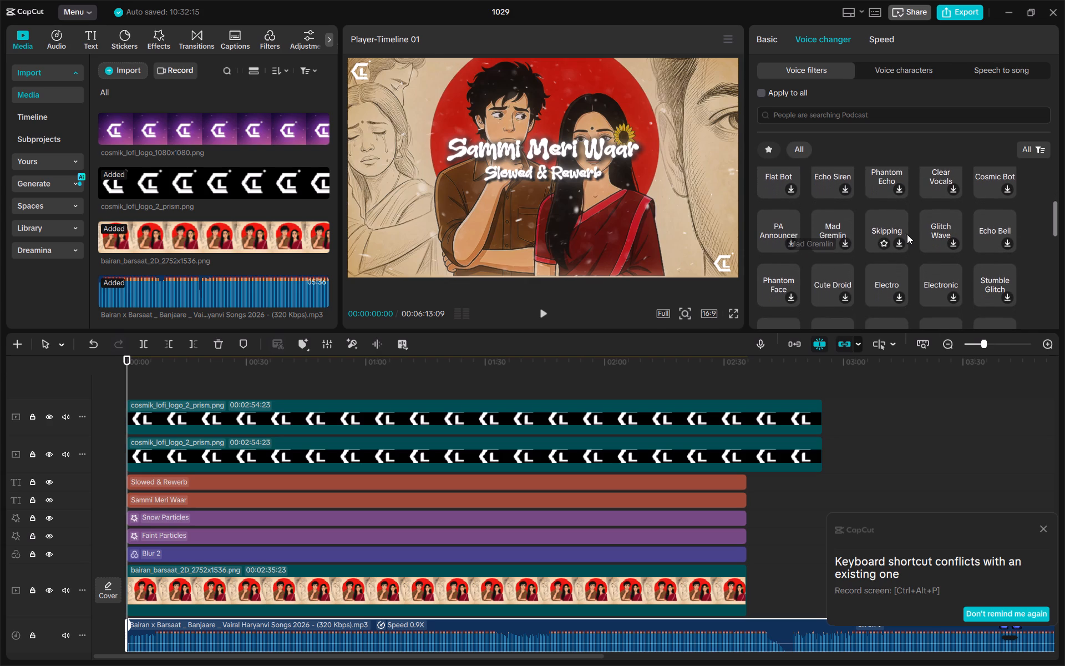
scroll(945, 265, "down", 1)
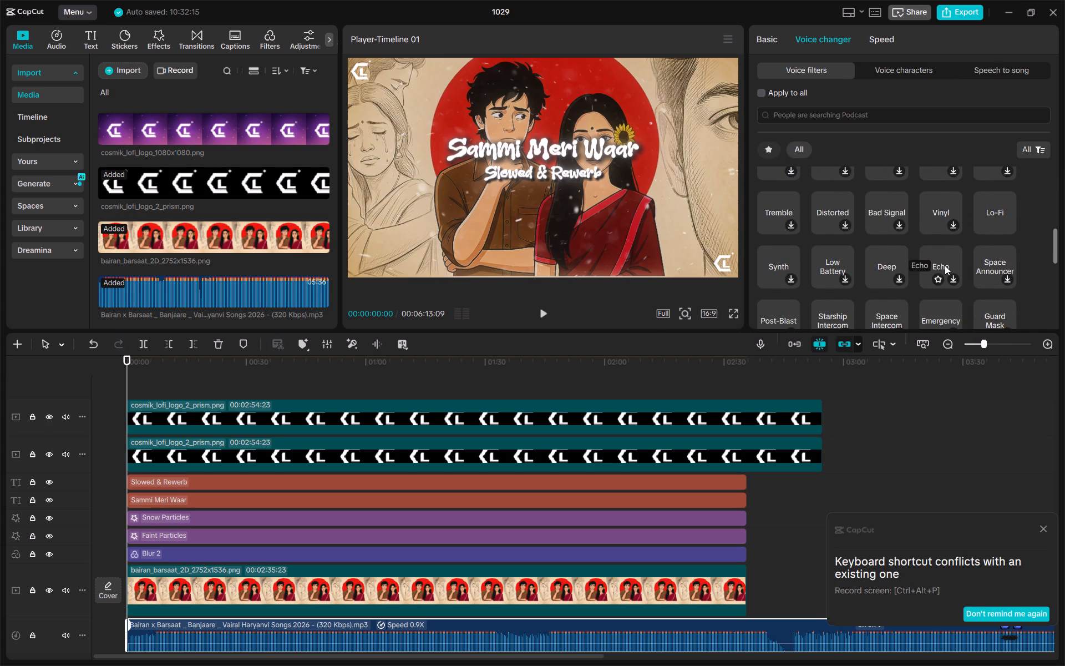
scroll(945, 265, "down", 1)
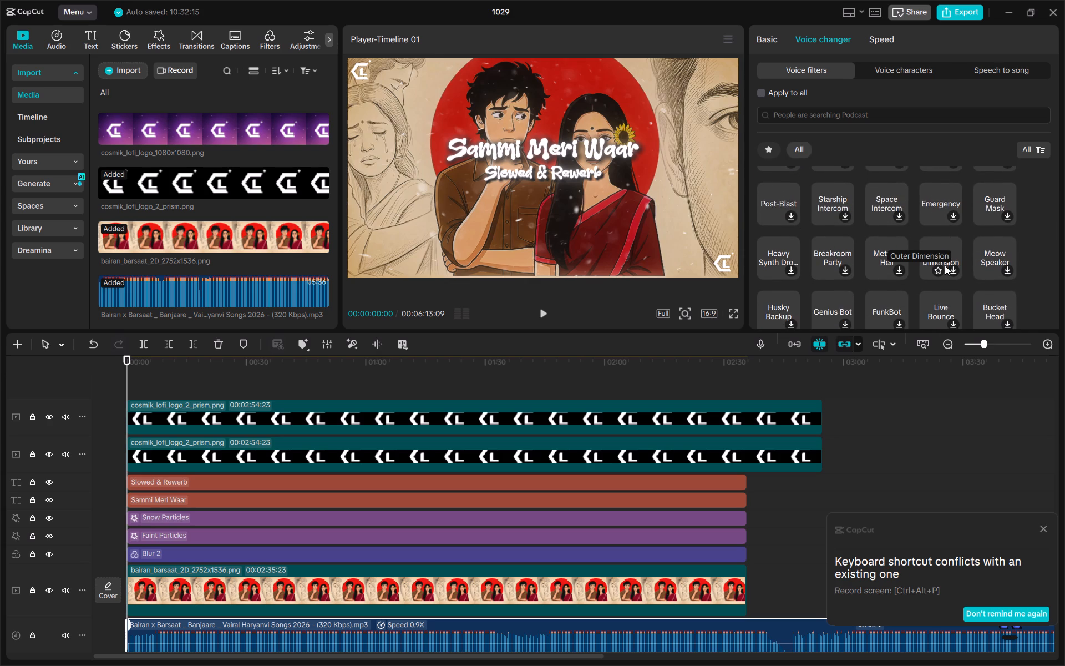
scroll(945, 265, "down", 1)
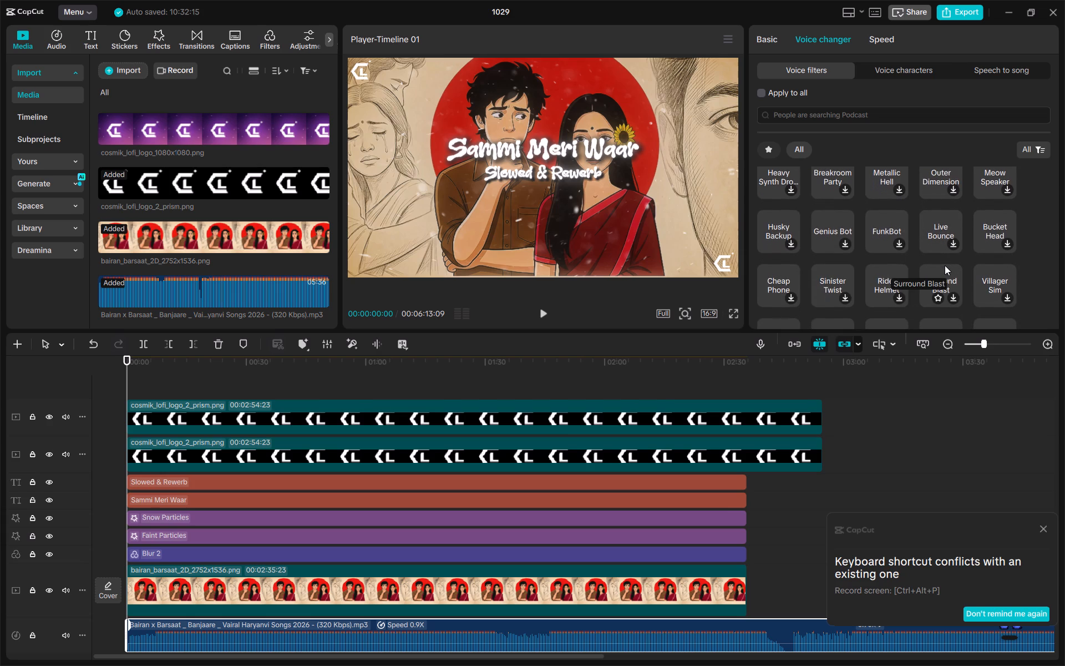
scroll(945, 265, "down", 1)
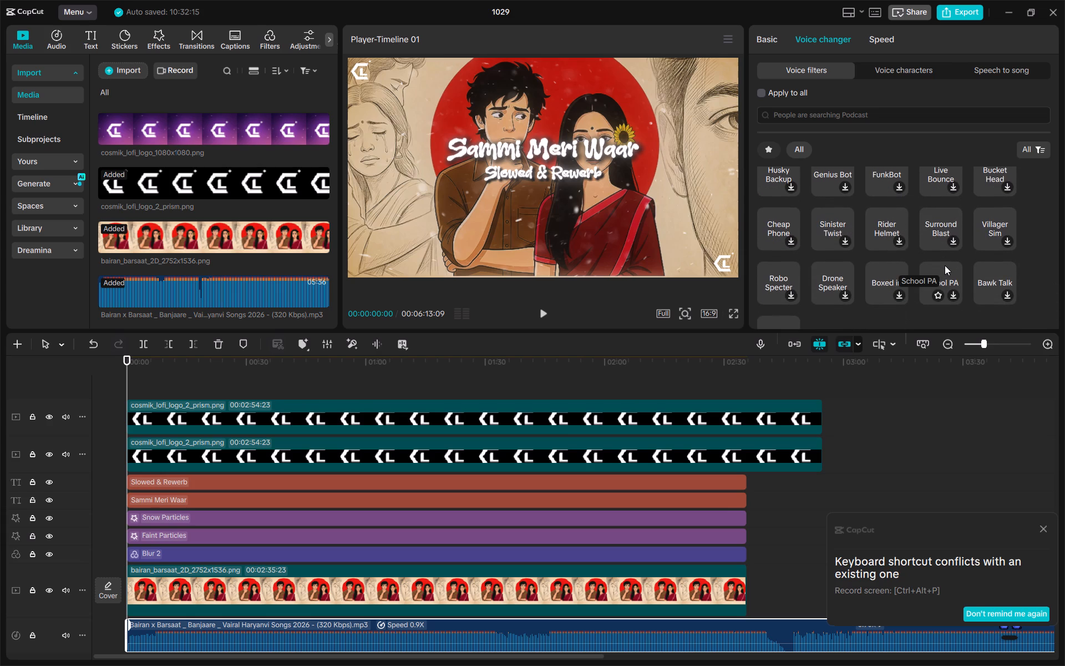
scroll(945, 265, "down", 1)
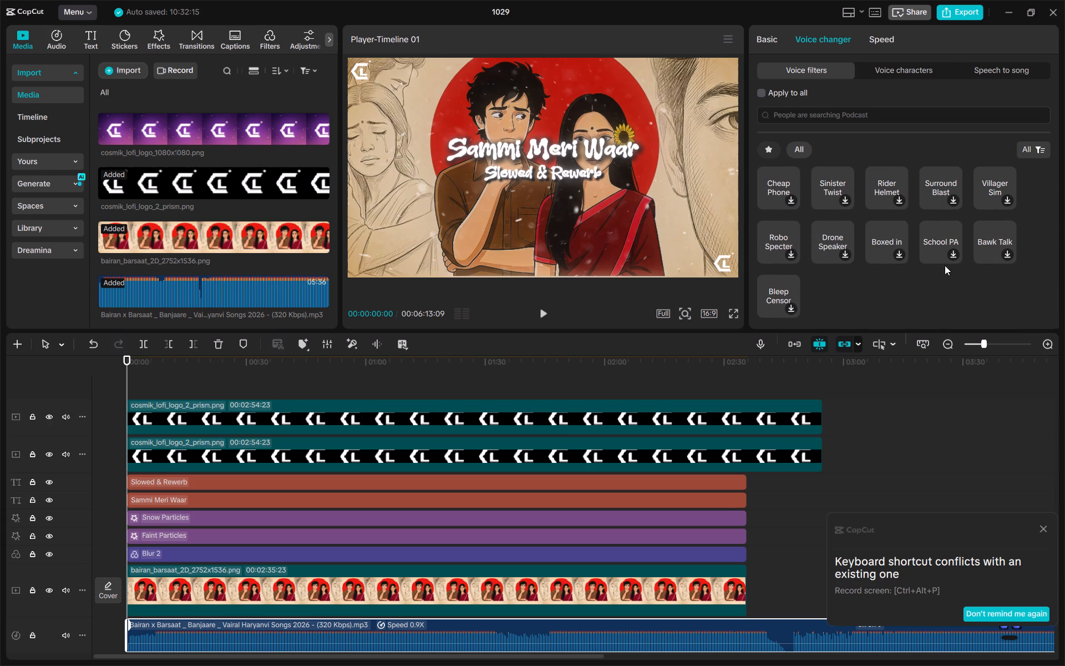
Search the voice filters for Mic Echo, shorten the search to Mic, and apply the Mic Hog filter to the Bairan x Barsaat audio.
left_click(889, 104)
left_click(891, 117)
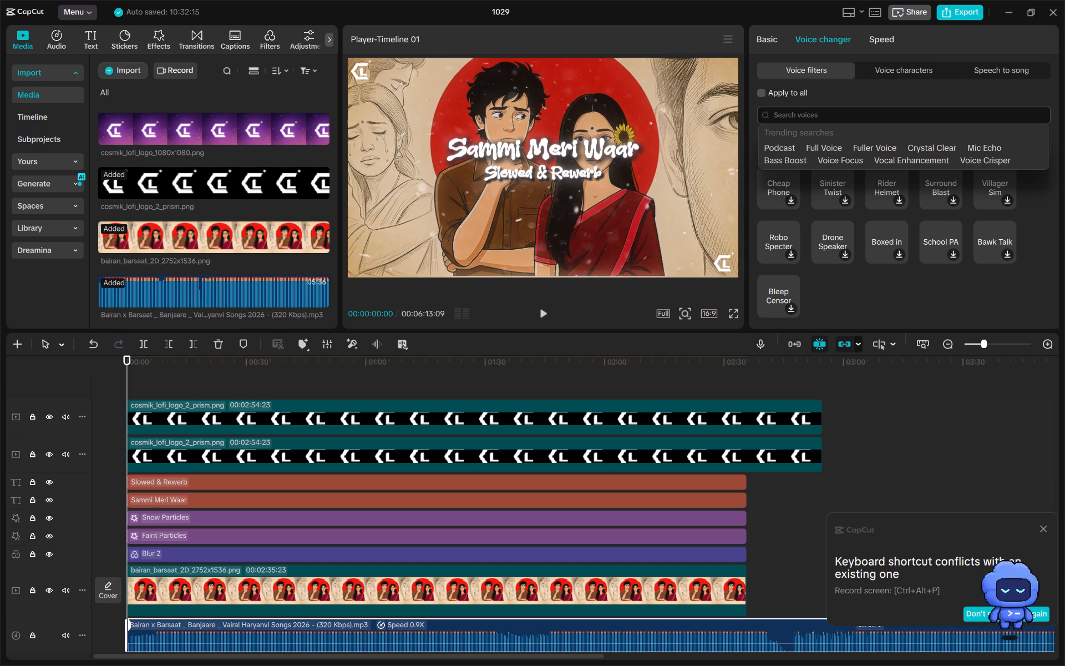
left_click(987, 145)
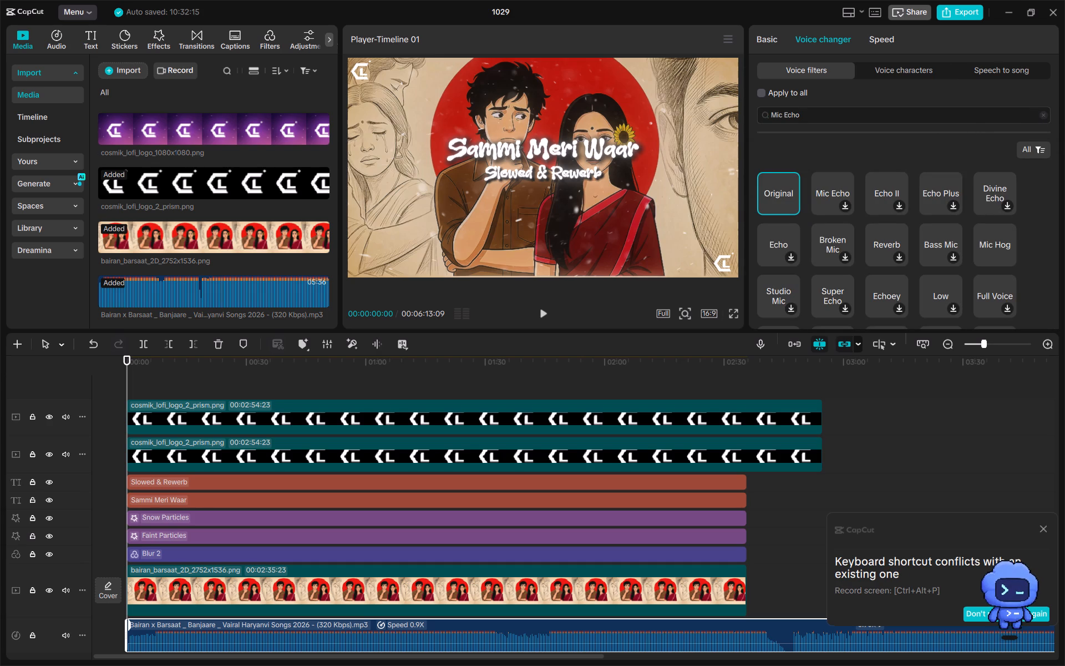
left_click(995, 110)
key("BackSpace")
key("BackSpace")
key("BackSpace")
key("BackSpace")
key("BackSpace")
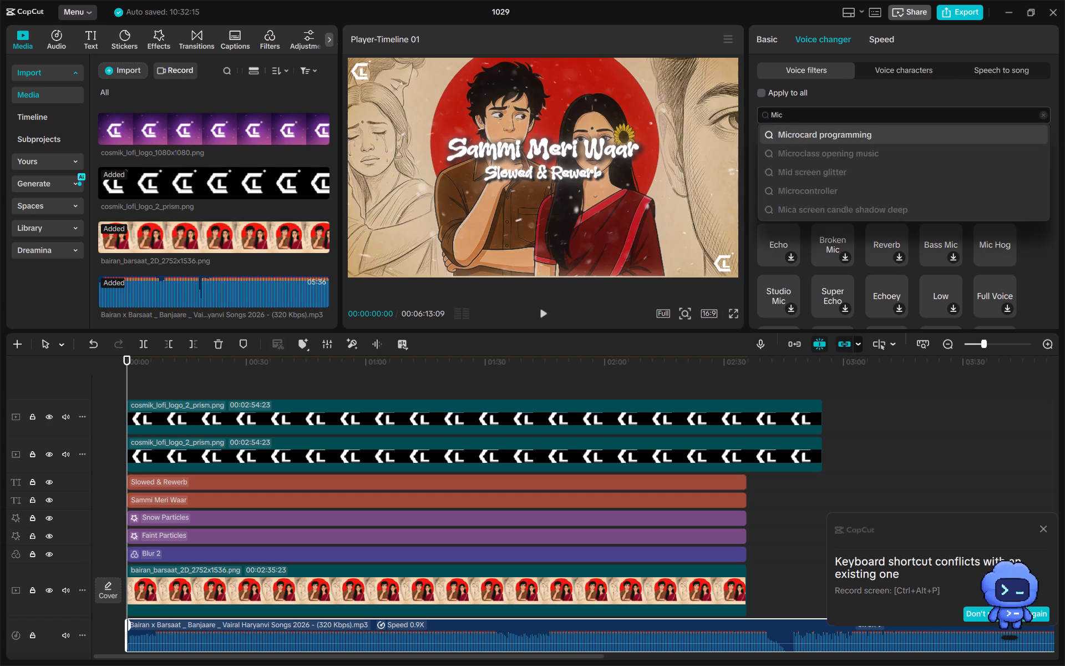
key("Return")
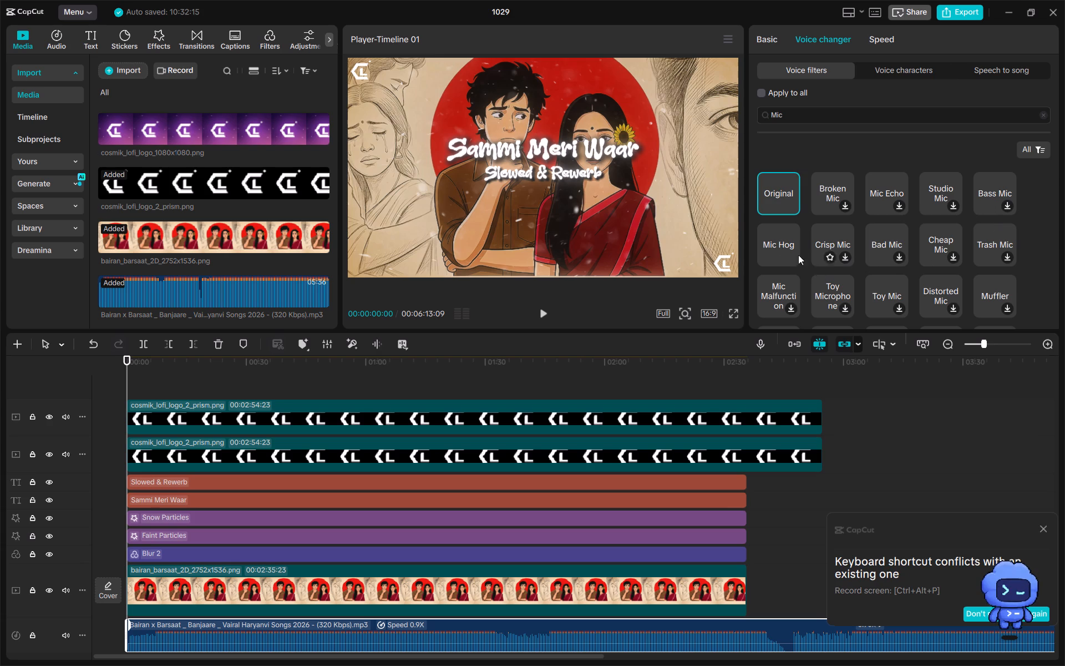
double_click(782, 248)
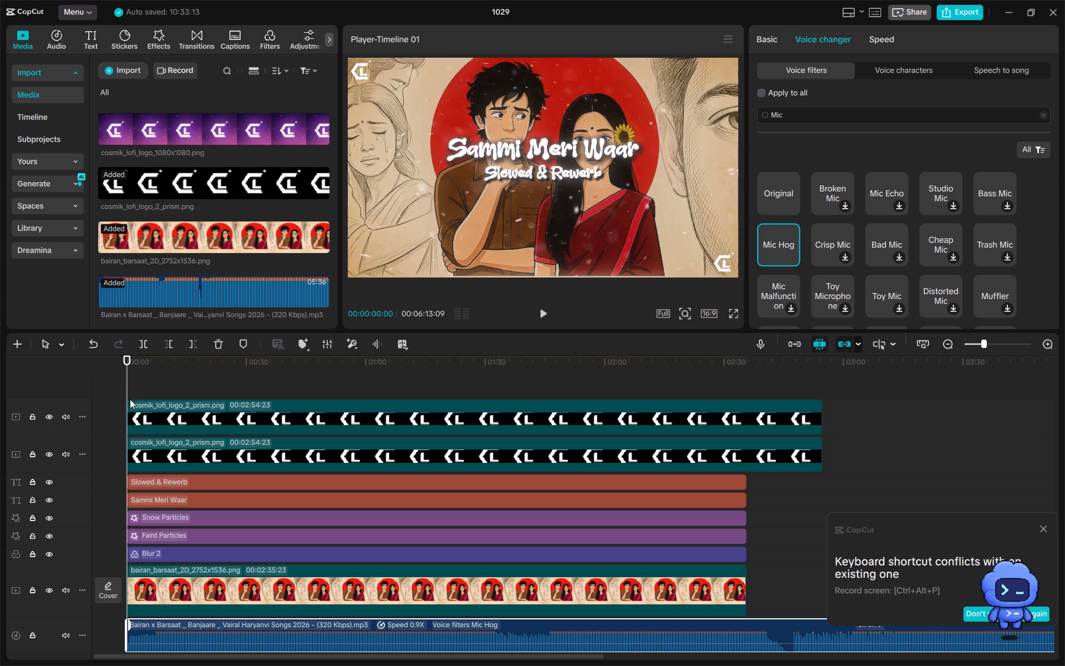
left_click_drag(128, 393, 119, 393)
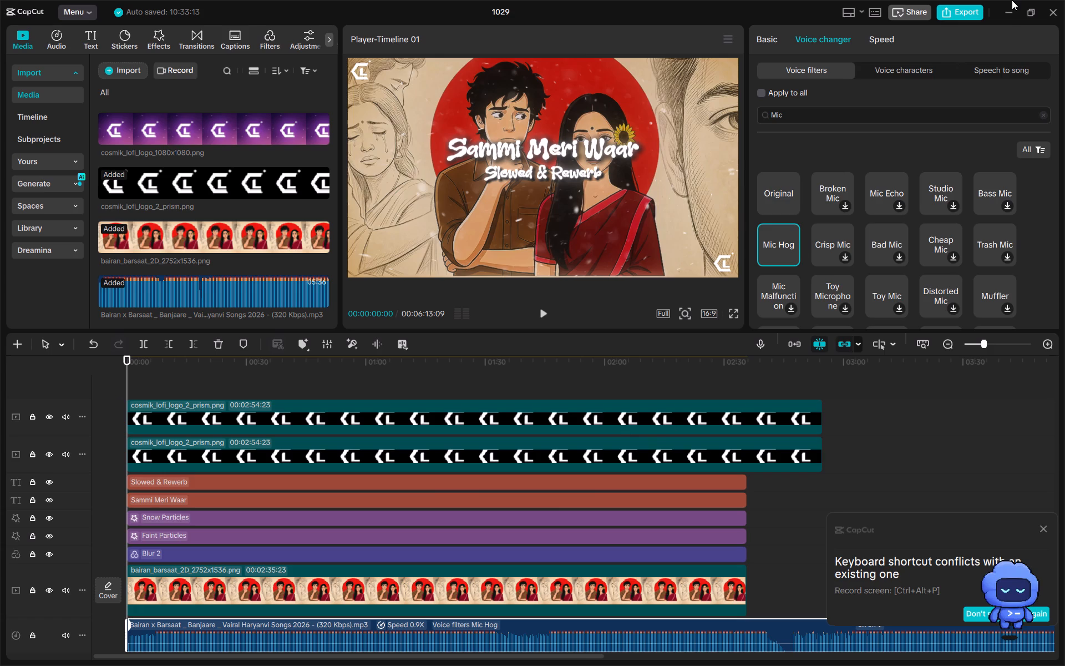
Switch to Chrome and pause the Samjho Na X Wishes video playing on YouTube.
left_click(1010, 8)
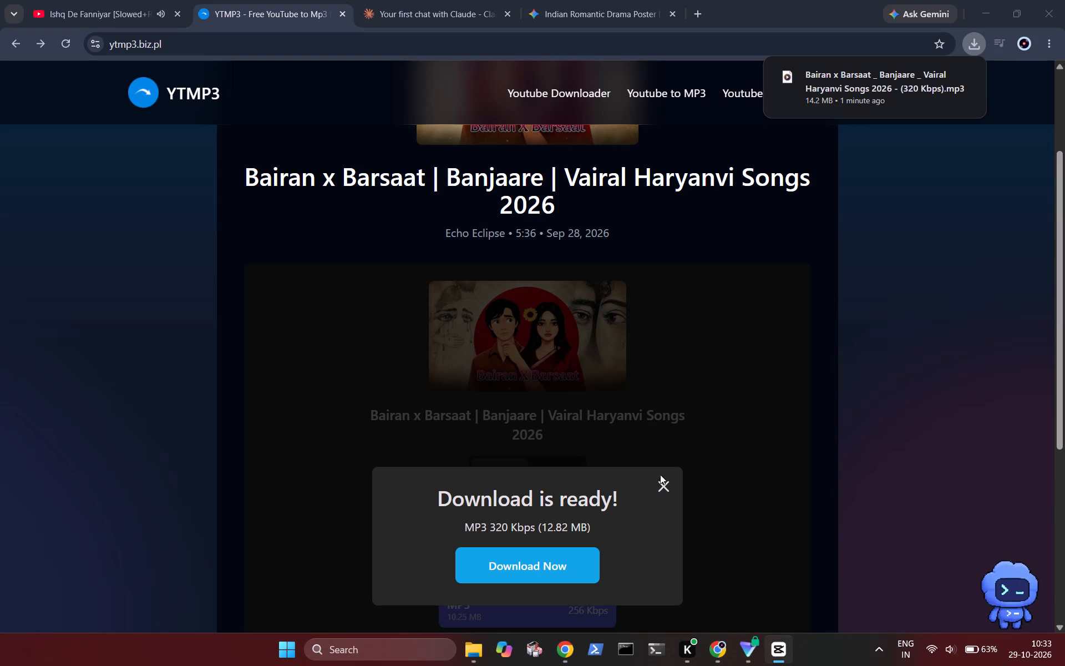
left_click(144, 0)
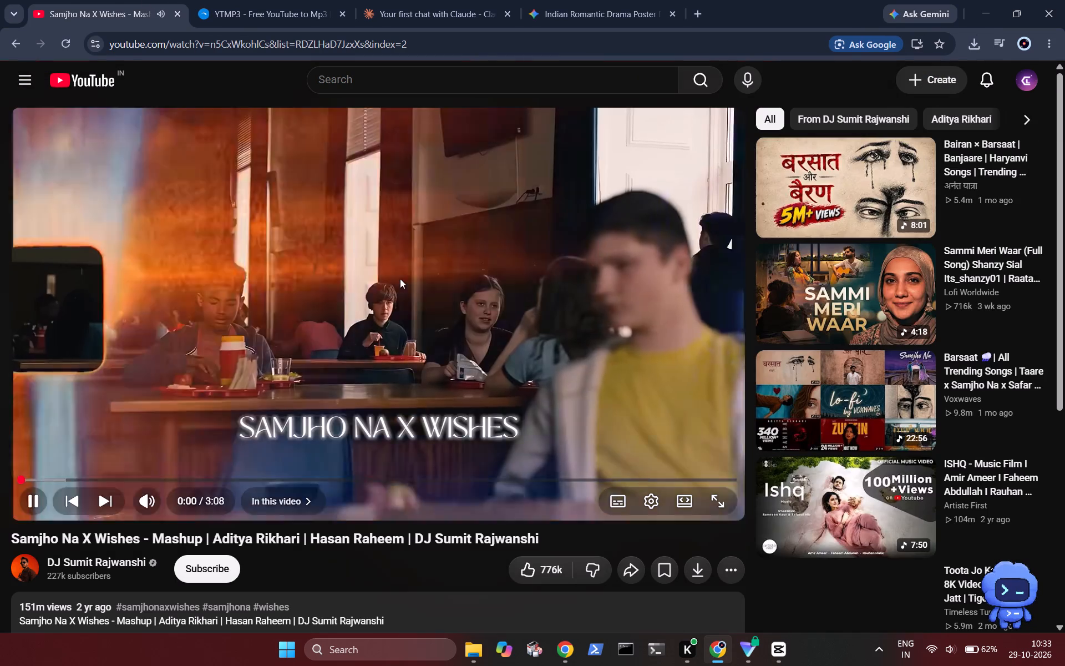
left_click(400, 279)
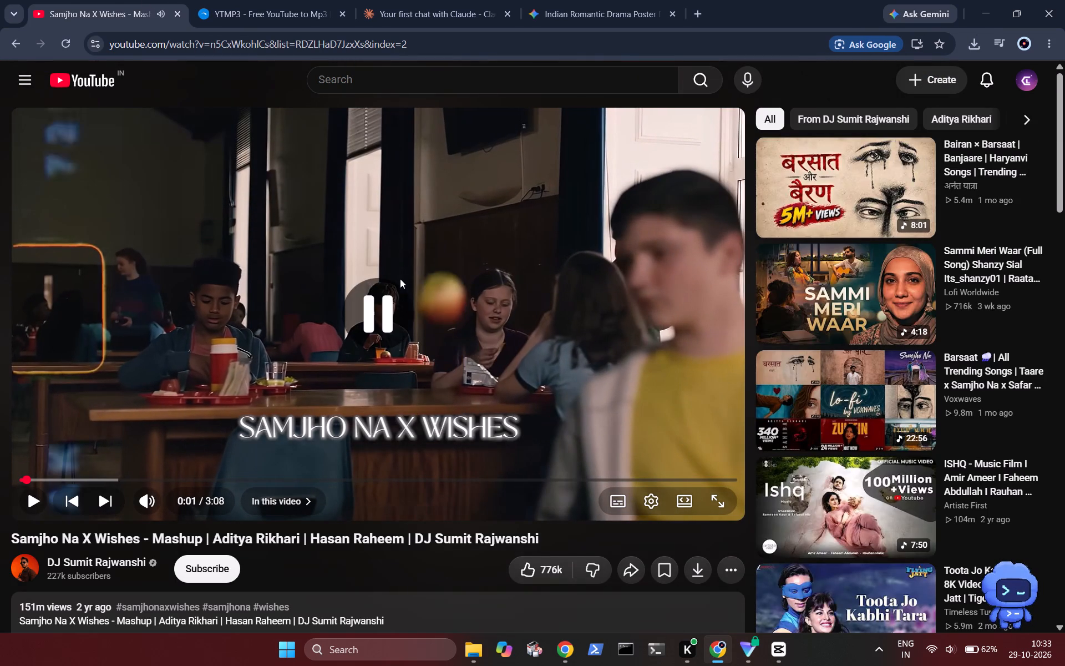
Switch back to CapCut and play the project from the start to listen to the Mic Hog audio.
left_click(791, 651)
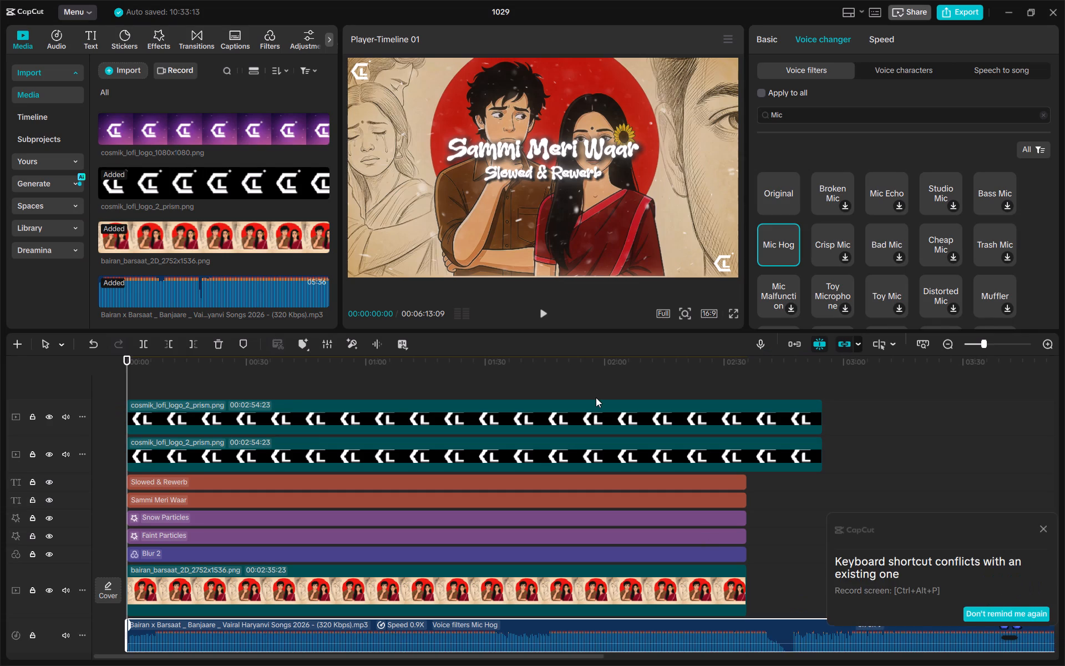
key("space")
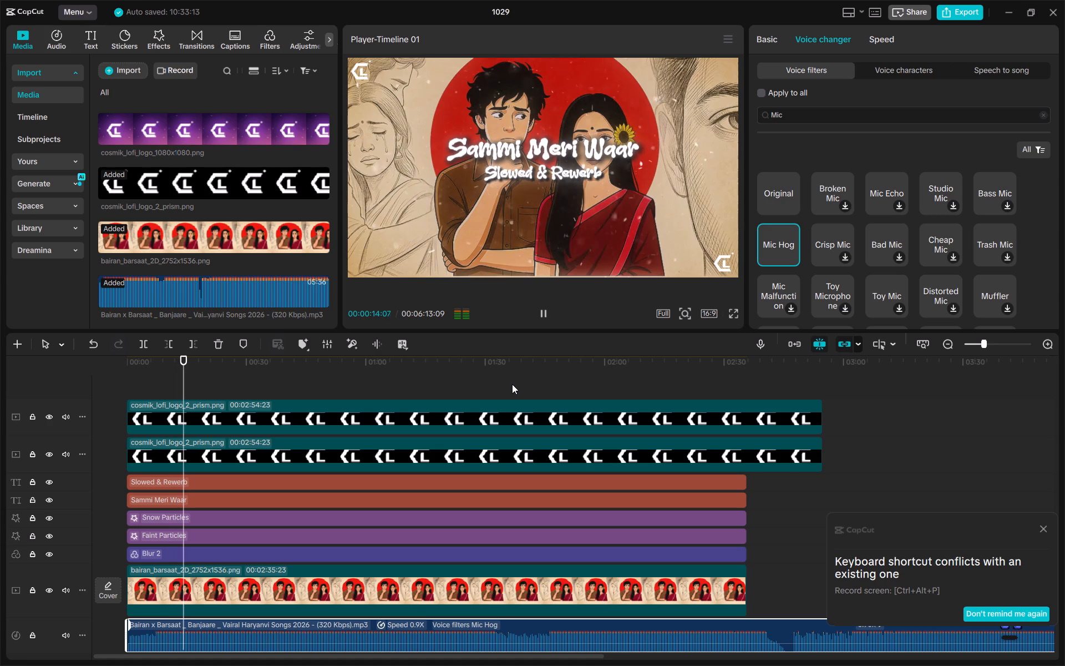
key("space")
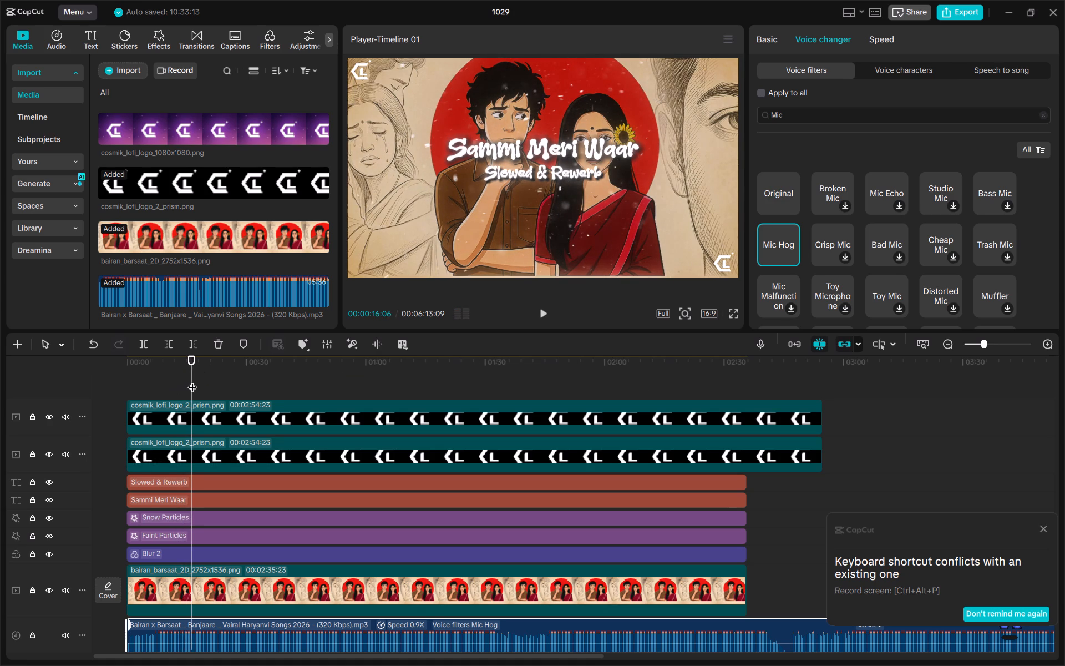
left_click_drag(192, 380, 62, 369)
key("space")
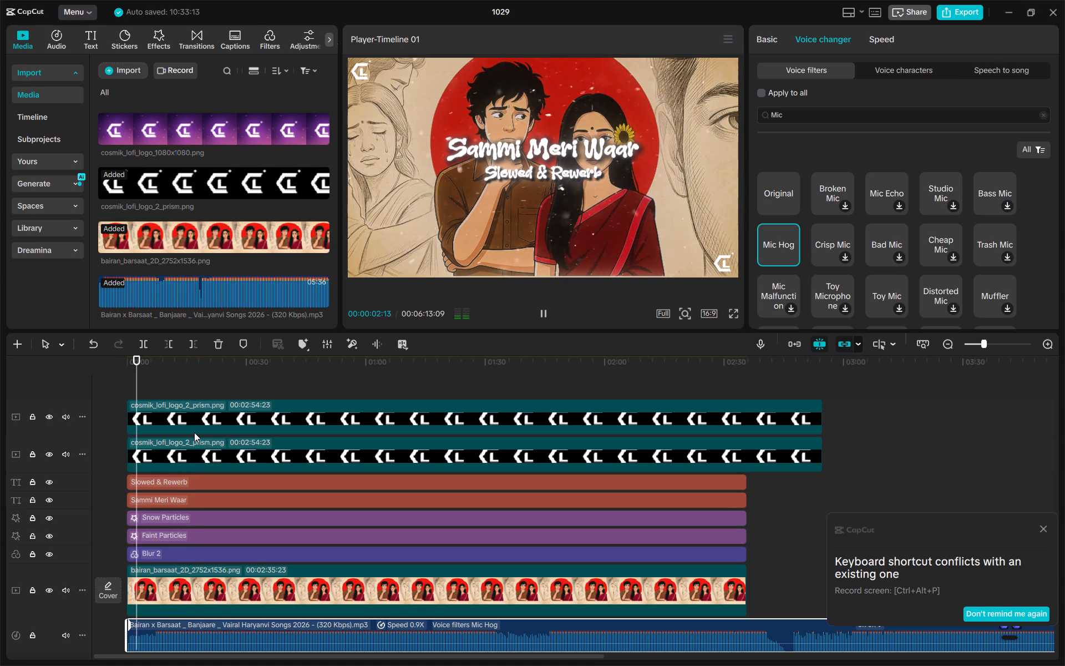
key("space")
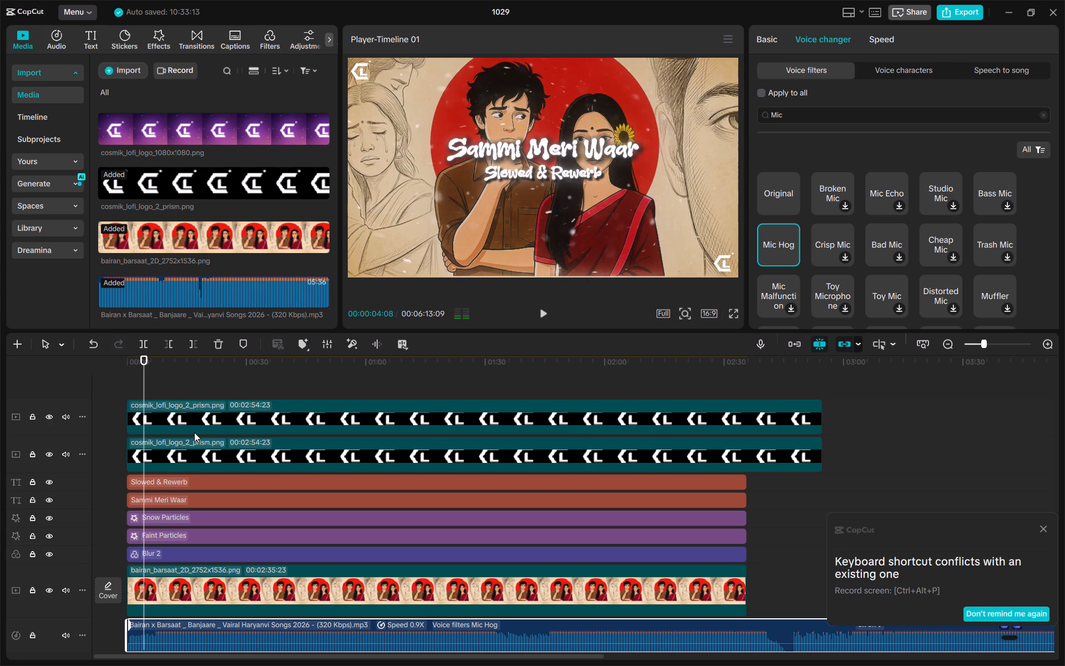
Slightly enlarge the Slowed & Rewerb text in the preview.
left_click(231, 480)
left_click_drag(602, 185, 604, 186)
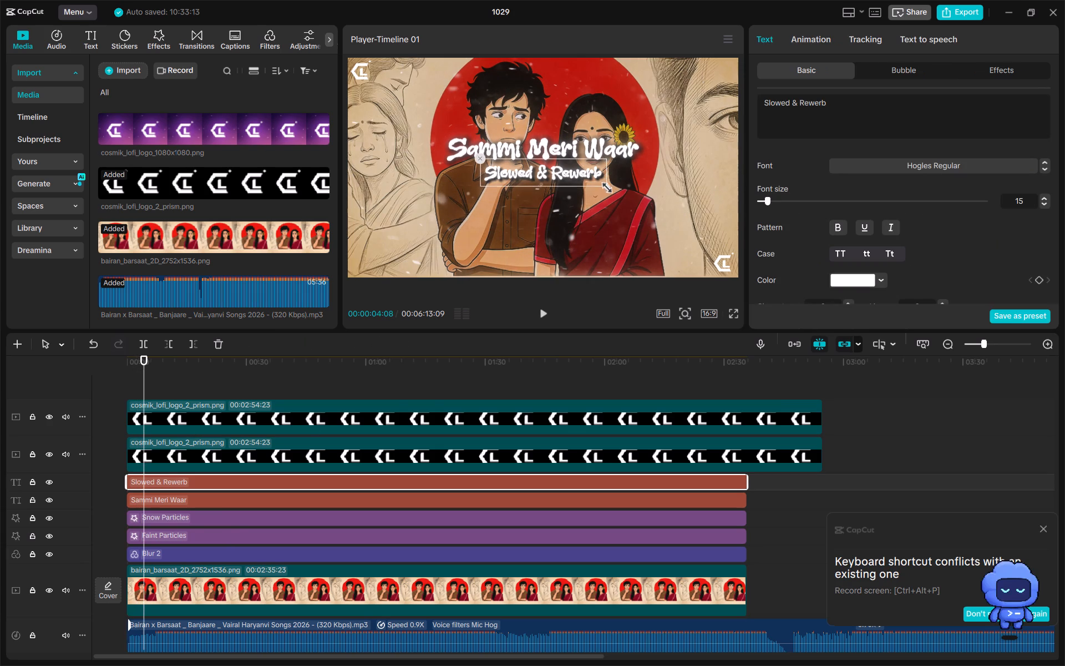
left_click_drag(604, 186, 611, 188)
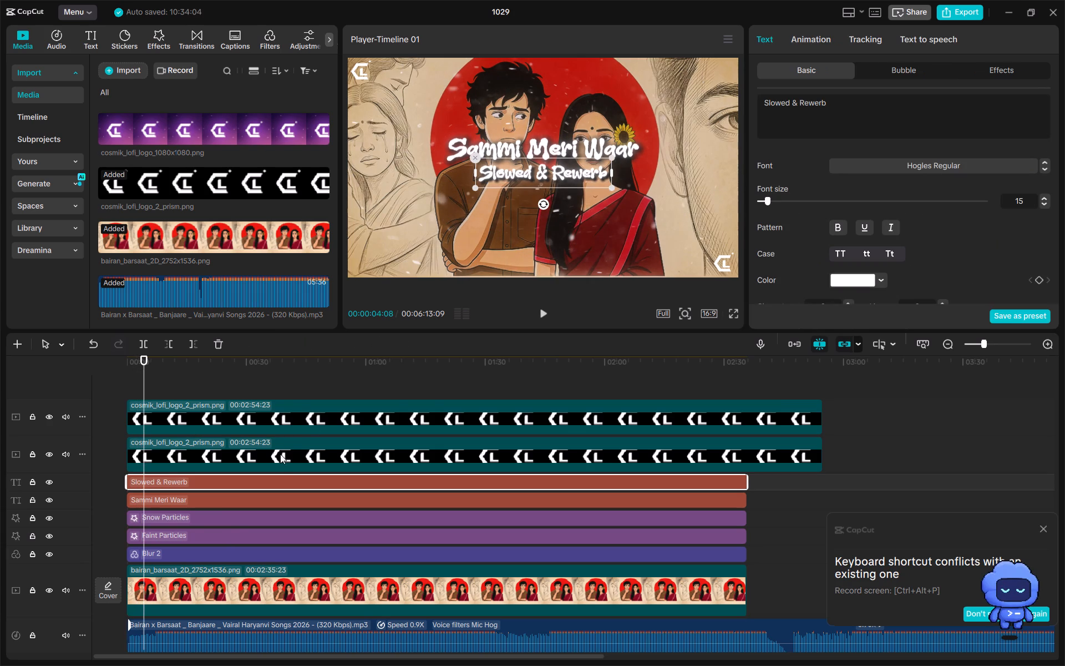
Slightly enlarge the Sammi Meri Waar title text in the preview.
left_click(268, 499)
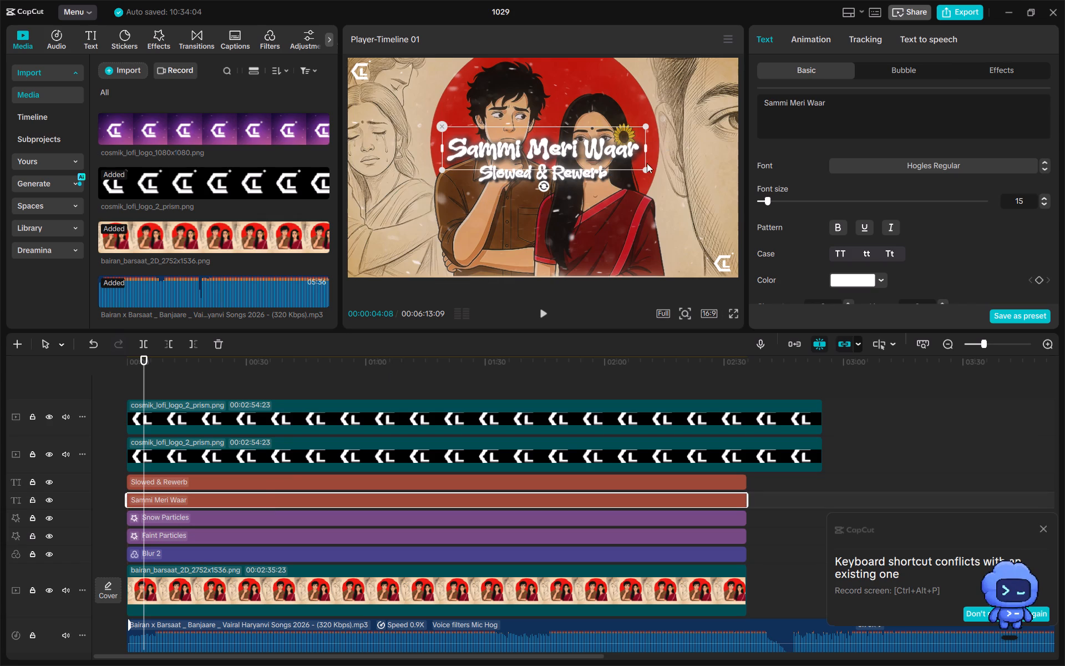
left_click_drag(643, 168, 664, 173)
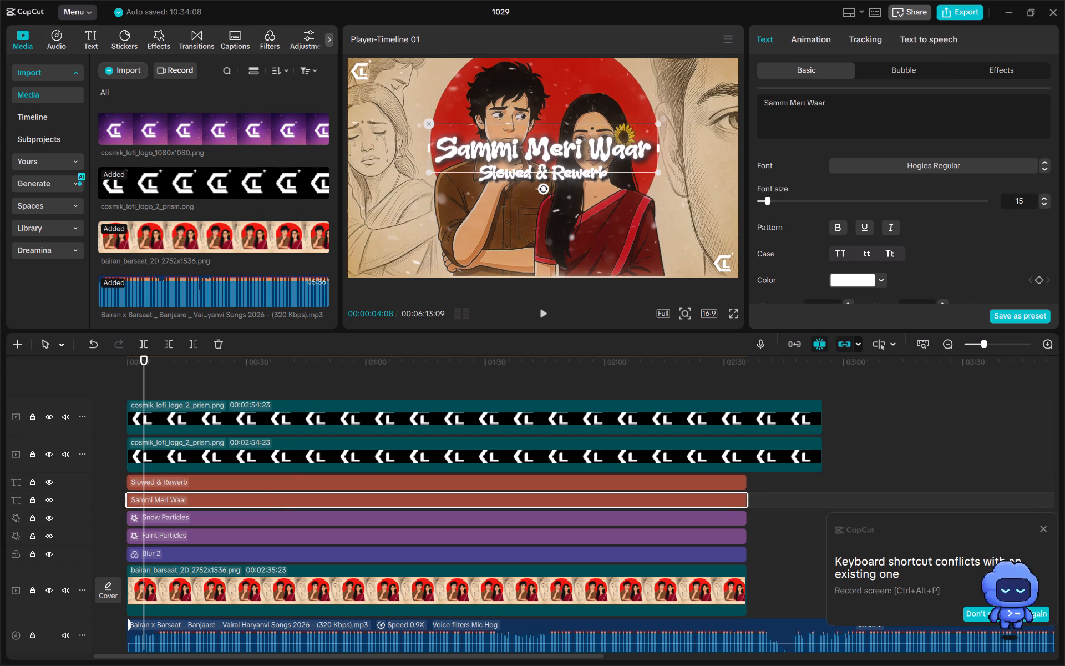
left_click(867, 401)
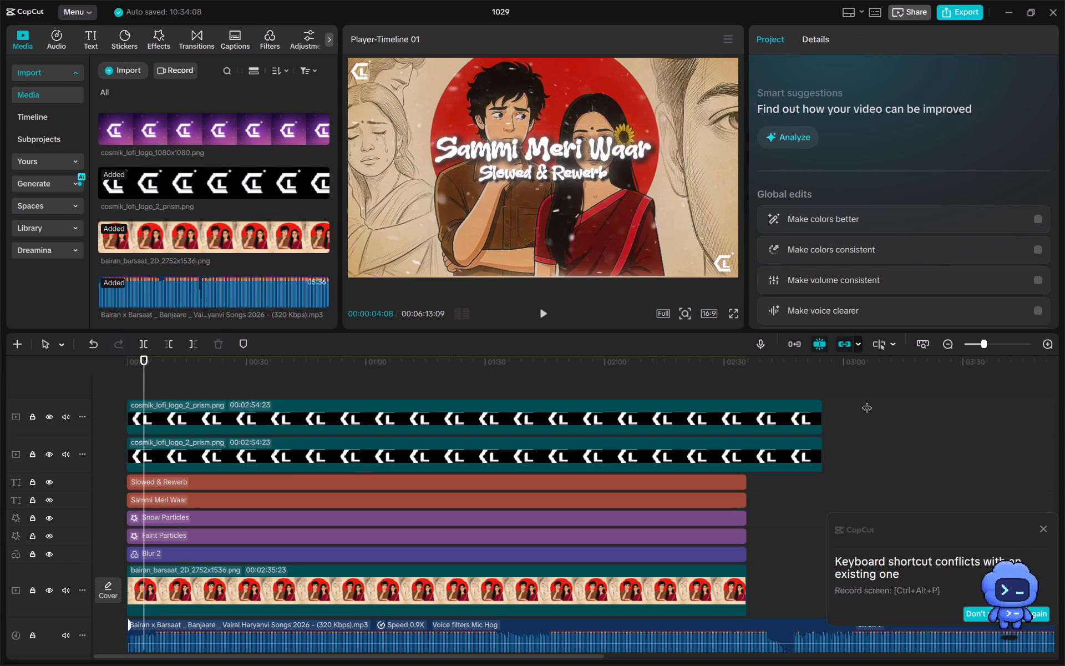
Replace the Sammi Meri Waar title text with Bairan X Barsaat.
left_click(632, 380)
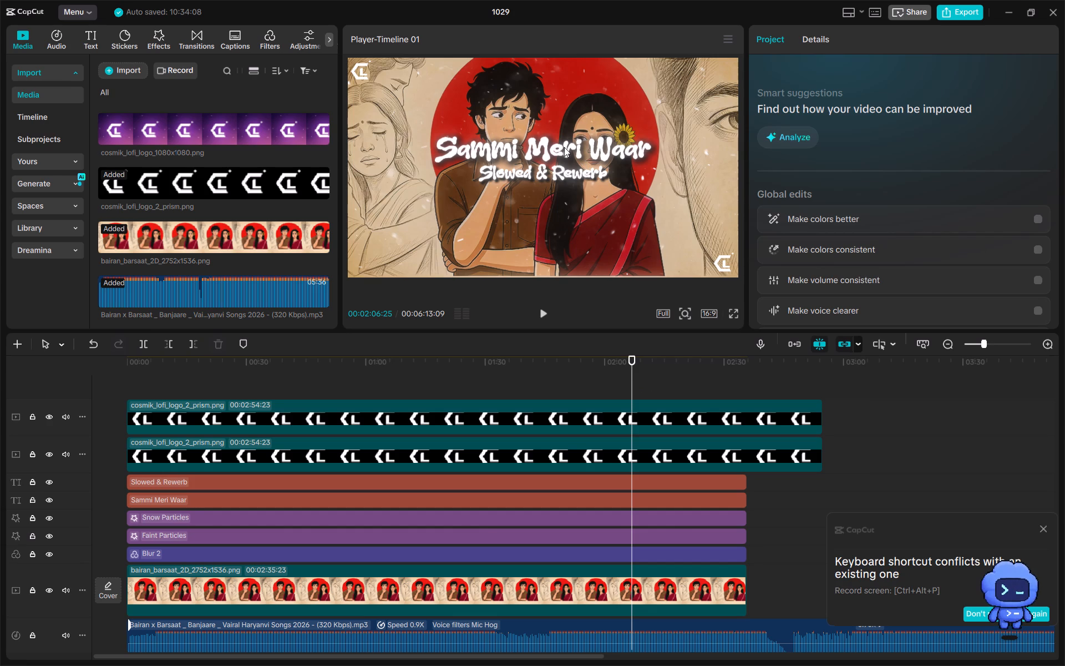
double_click(564, 147)
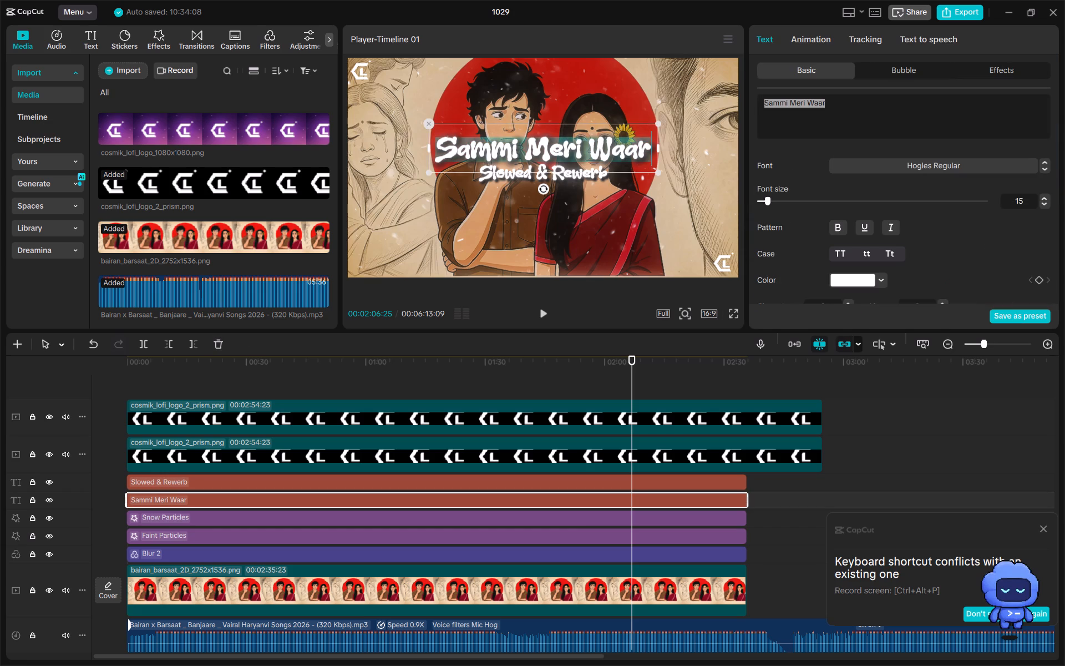
key("BackSpace")
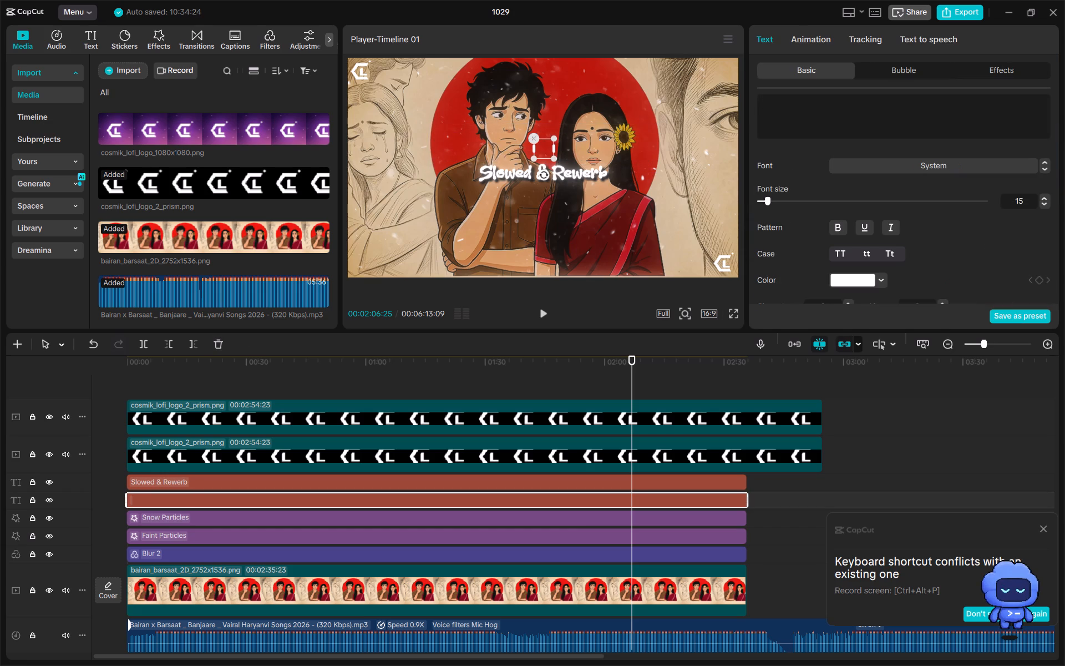
type("Bairan")
key("space")
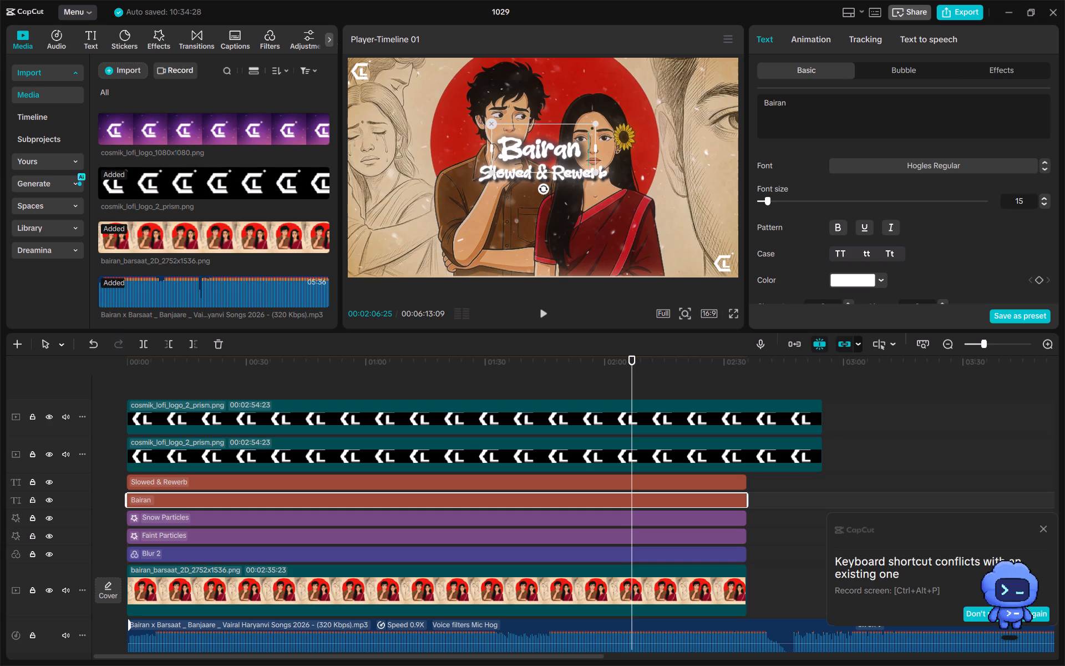
key("shift+x")
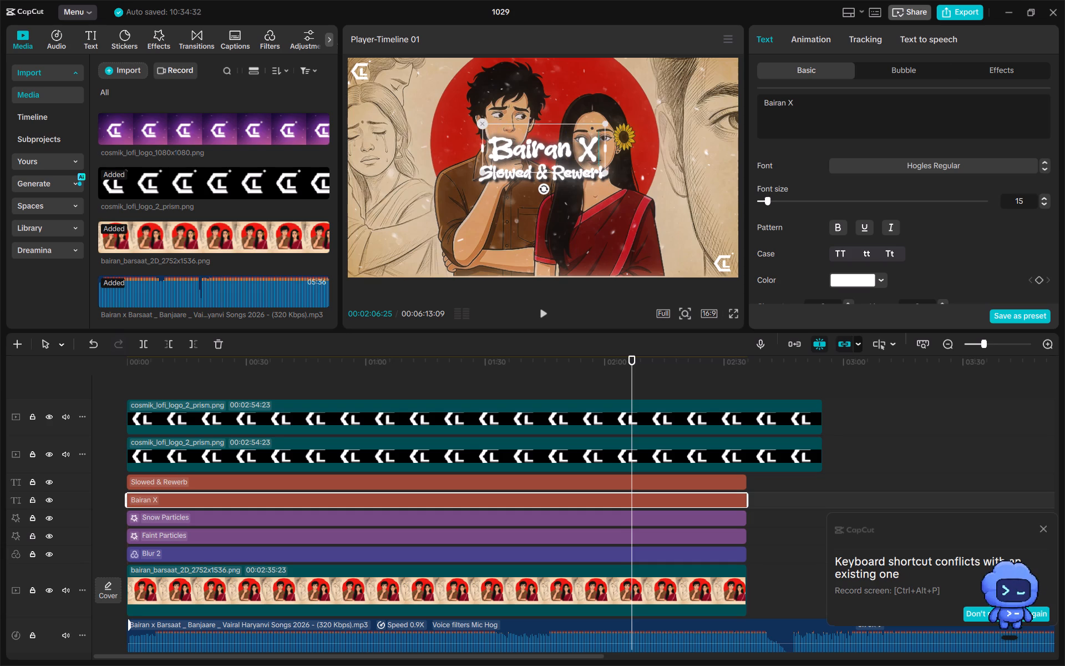
key("space")
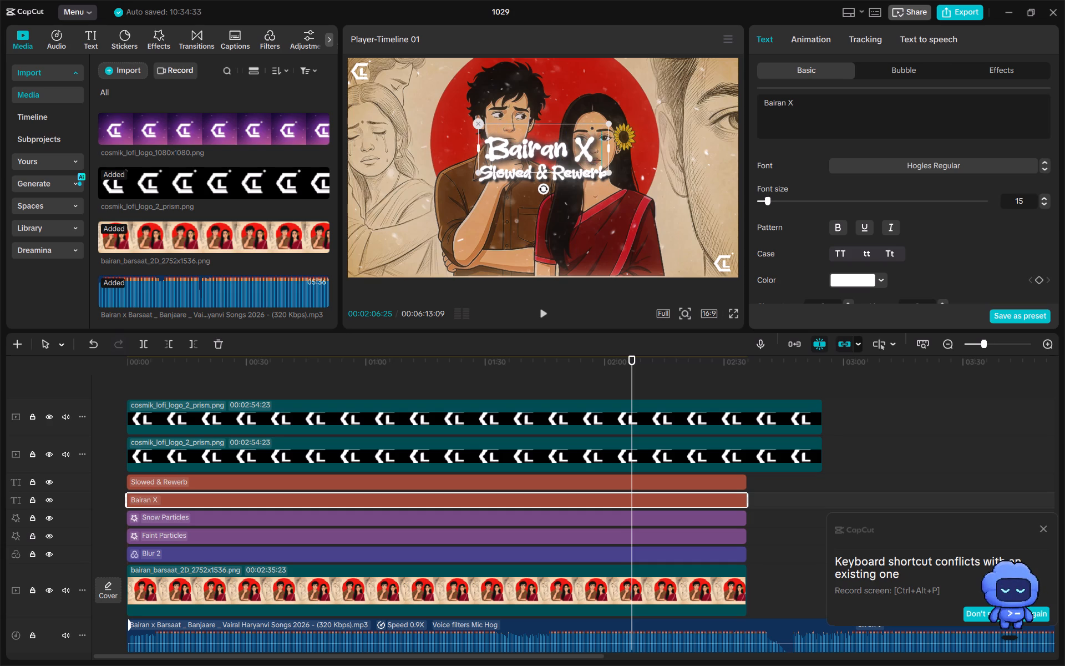
type("BA")
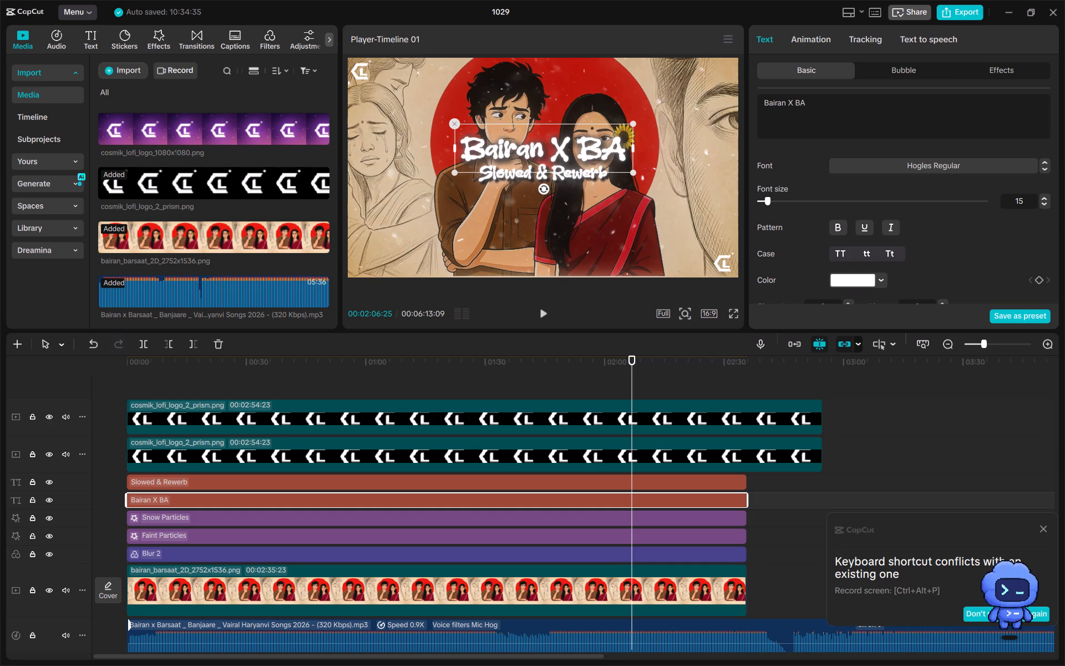
key("BackSpace")
type("arsaat")
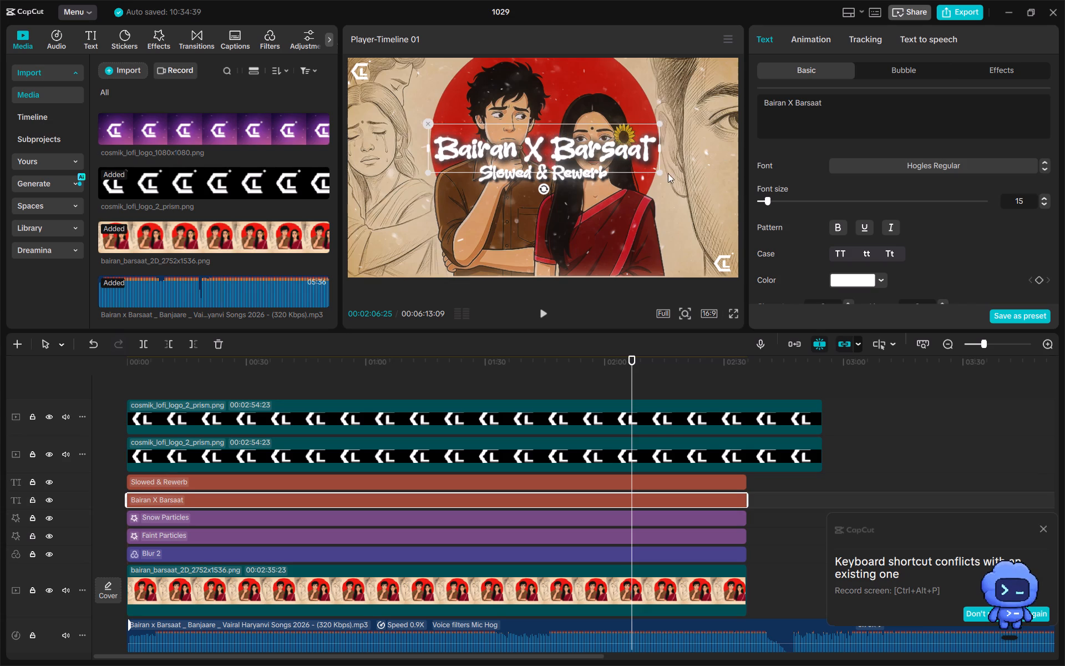
left_click(432, 368)
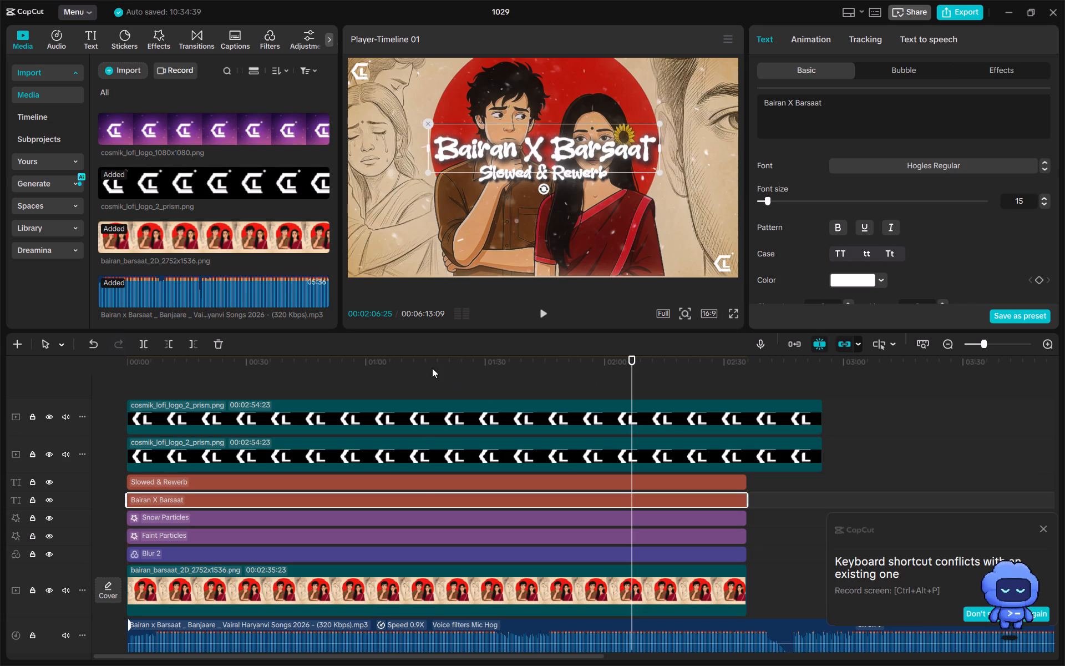
Export the project's opening frame as an 8K PNG still named 1029, with import into the project enabled.
left_click(305, 385)
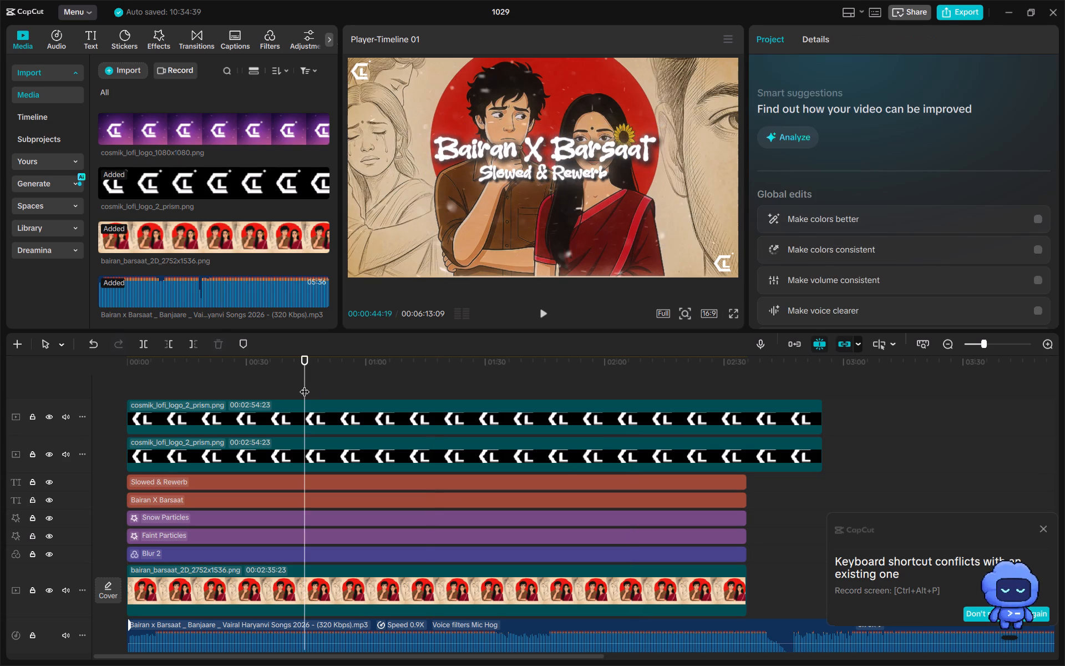
left_click_drag(305, 385, 47, 389)
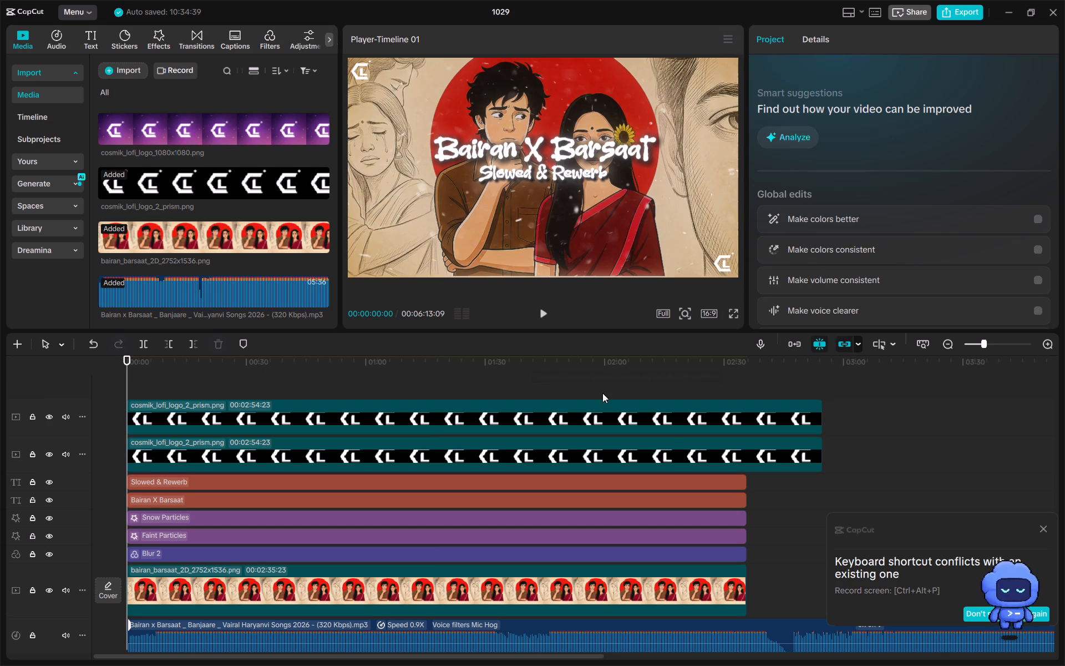
left_click(733, 36)
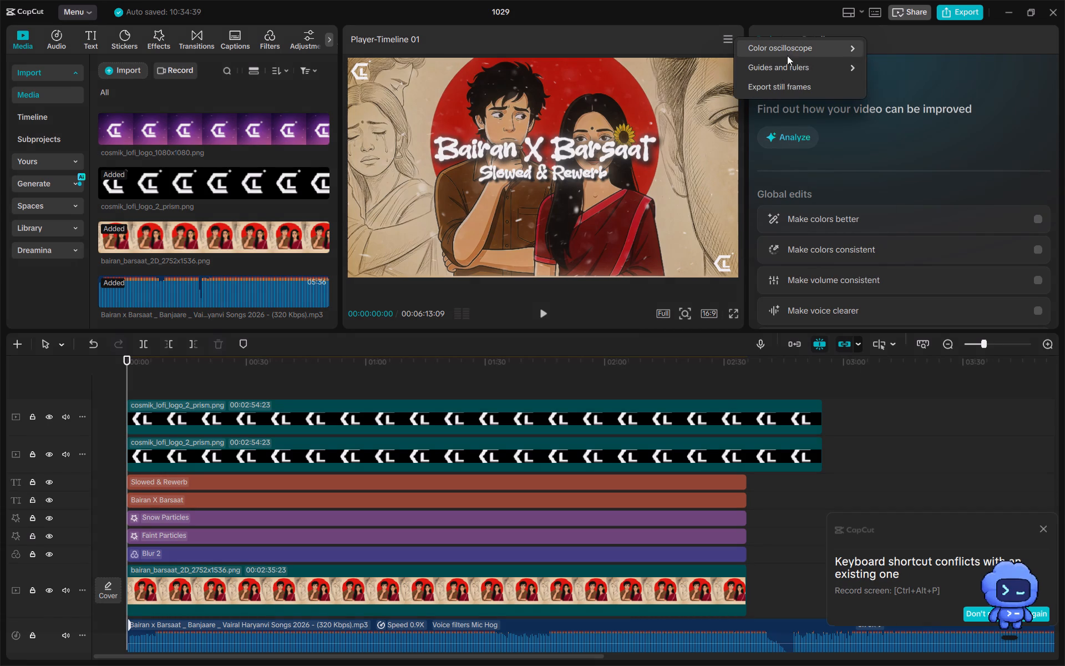
left_click(785, 90)
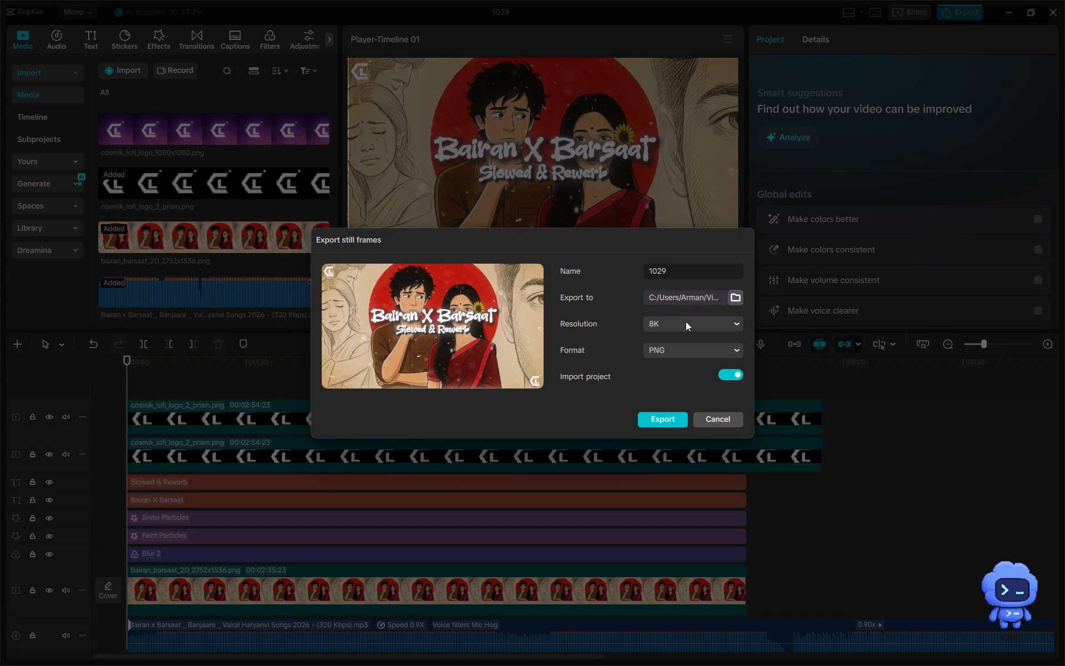
left_click(663, 419)
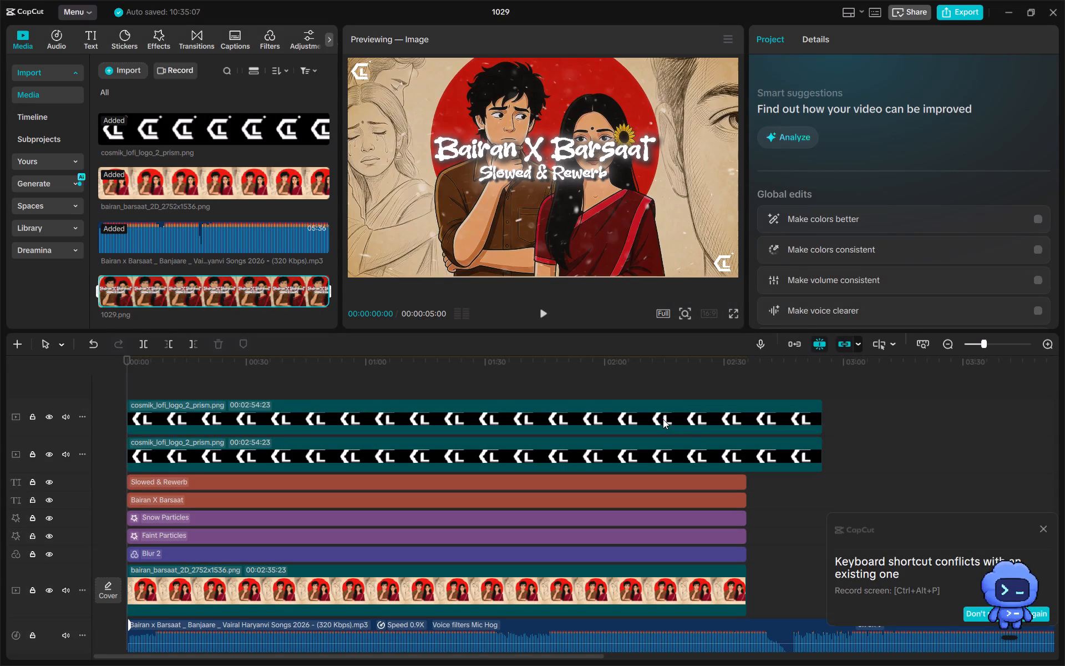
Extend the bairan_barsaat_2D artwork clip to 00:06:13:09 so that it ends with the audio.
scroll(701, 471, "down", 1)
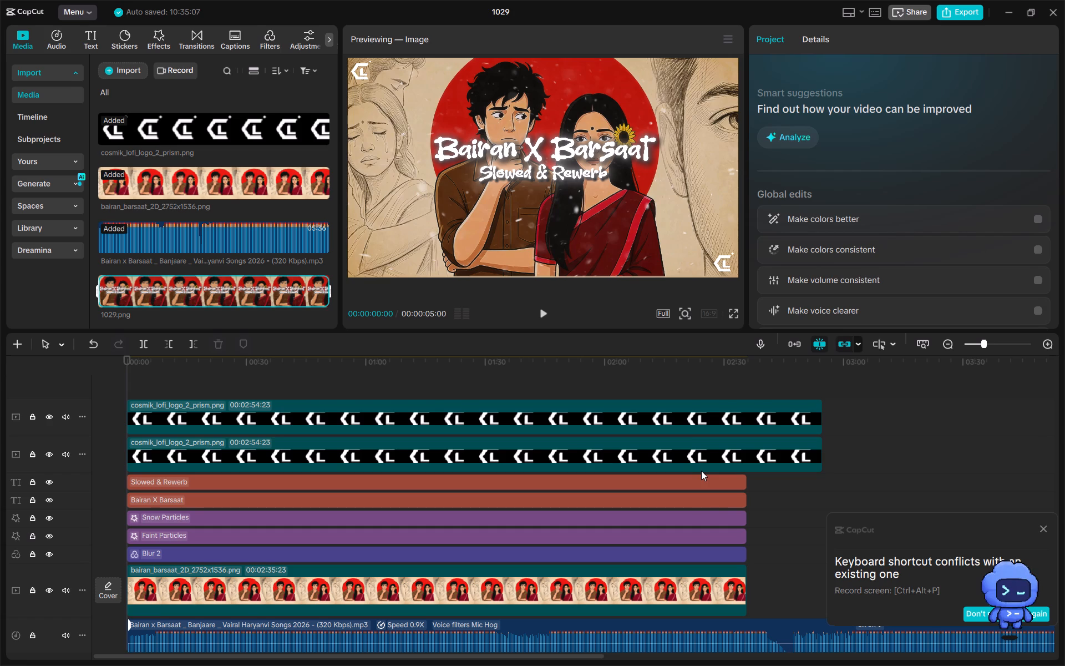
scroll(701, 471, "down", 1)
left_click(693, 586)
scroll(693, 586, "left", 2)
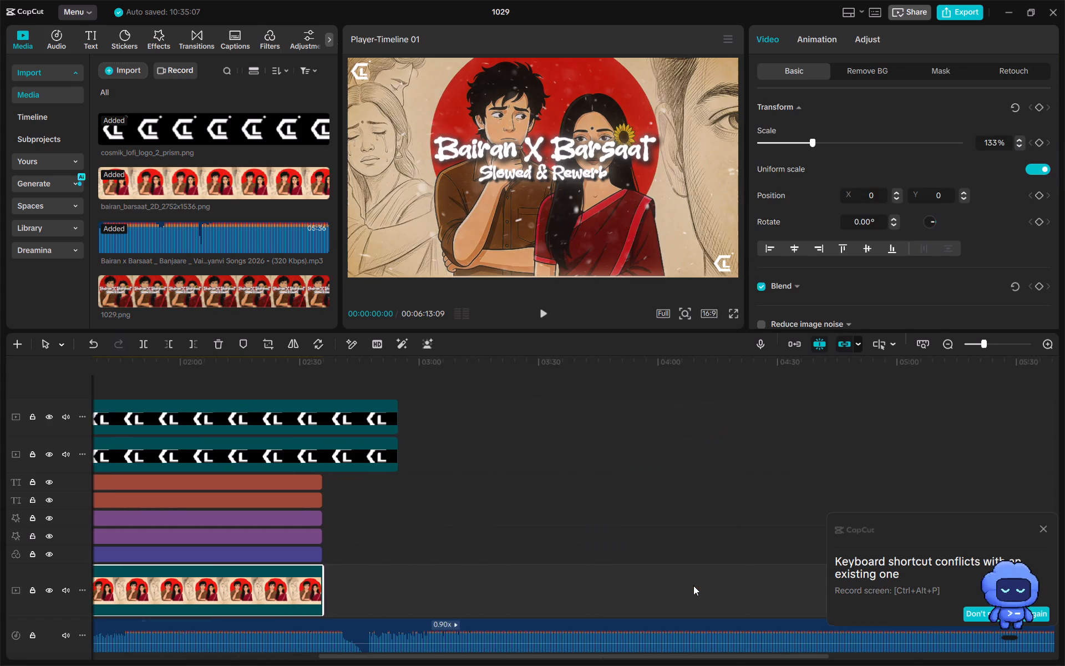
scroll(693, 586, "left", 1)
scroll(693, 586, "down", 7, "ctrl")
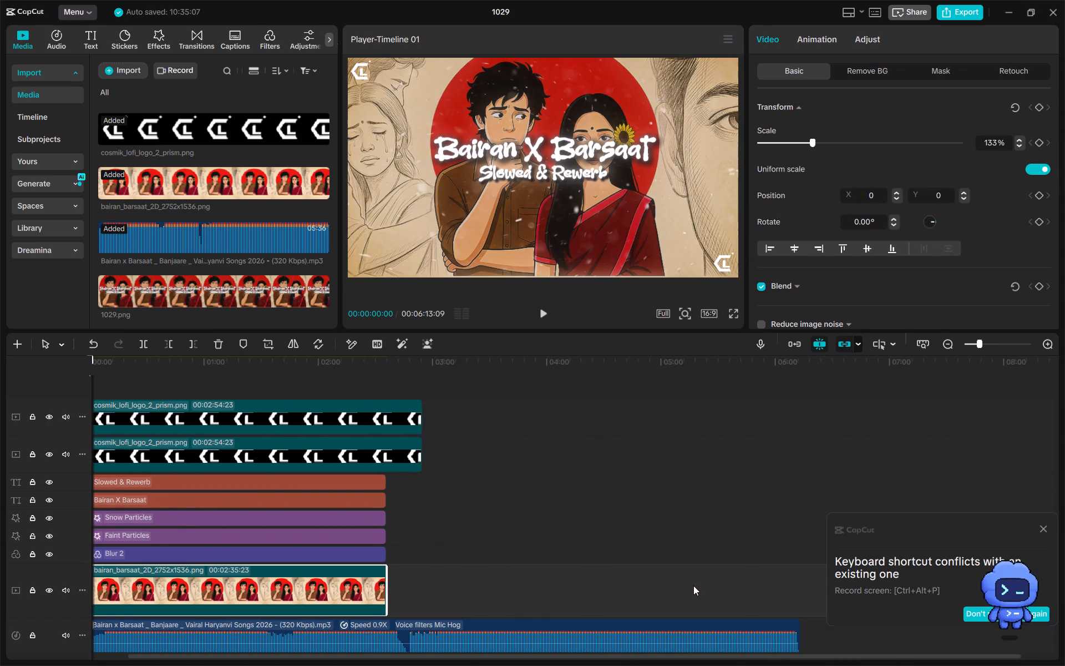
scroll(693, 586, "down", 5, "ctrl")
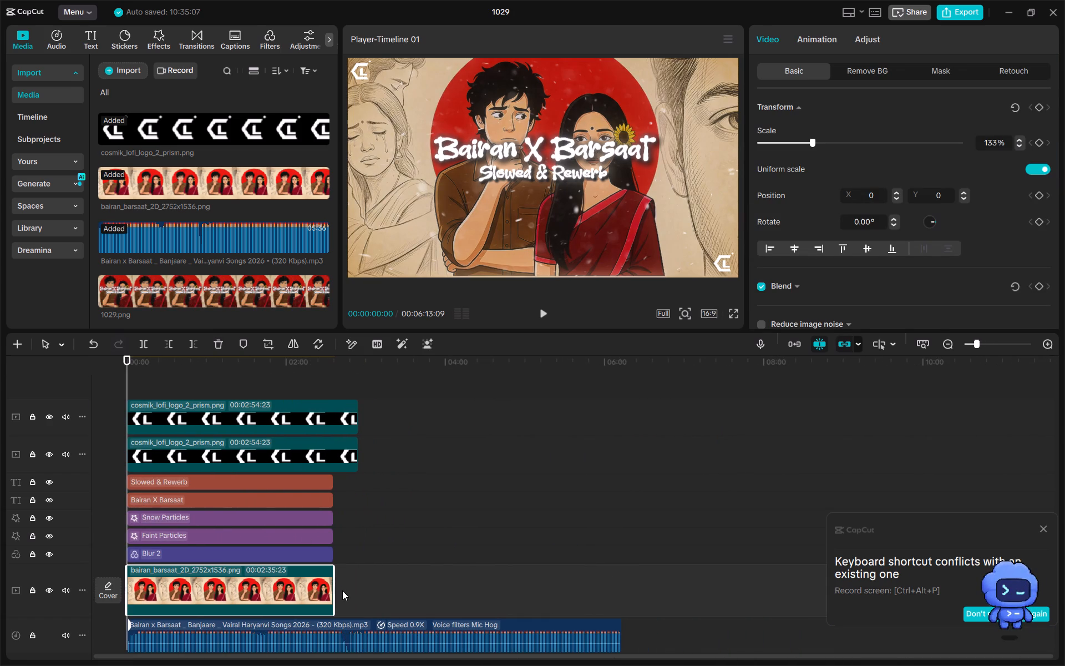
left_click_drag(336, 589, 622, 612)
Extend the Blur 2 filter to about 6:40, Snow Particles to about 8:43, and Faint Particles past the end of the audio.
left_click(323, 549)
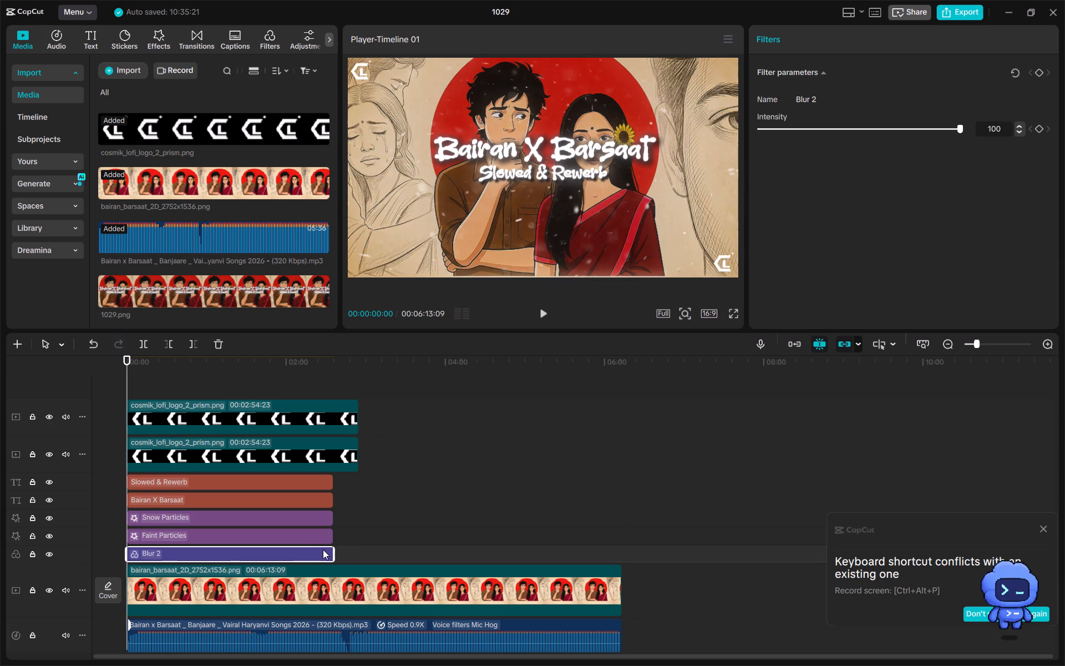
left_click_drag(334, 551, 648, 551)
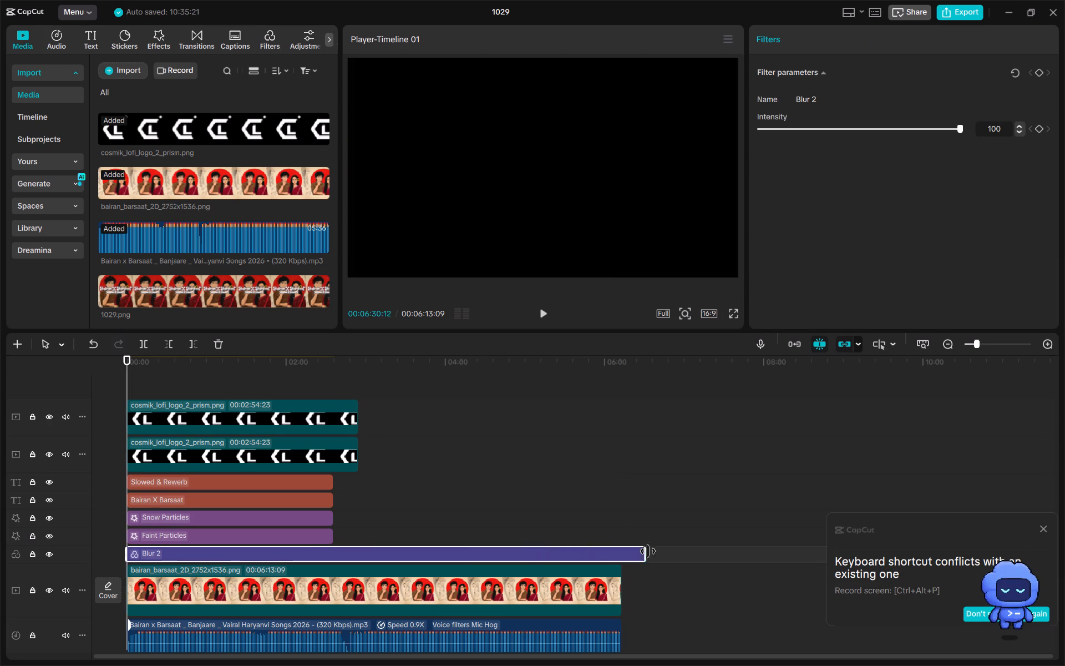
left_click_drag(648, 551, 656, 551)
left_click(301, 517)
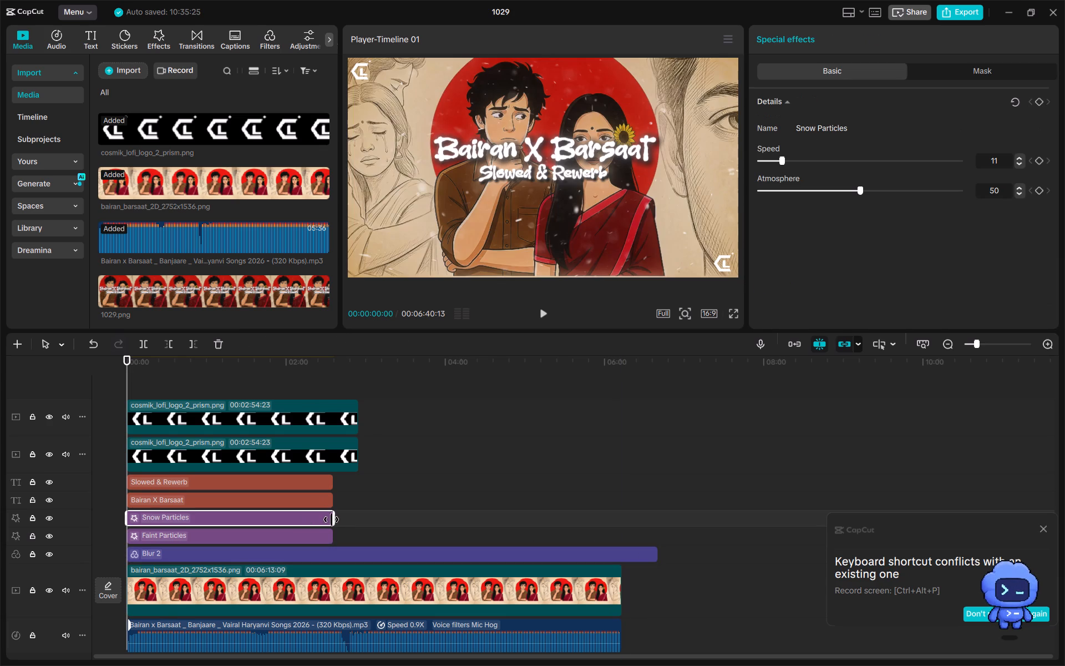
left_click_drag(332, 519, 819, 493)
left_click(323, 533)
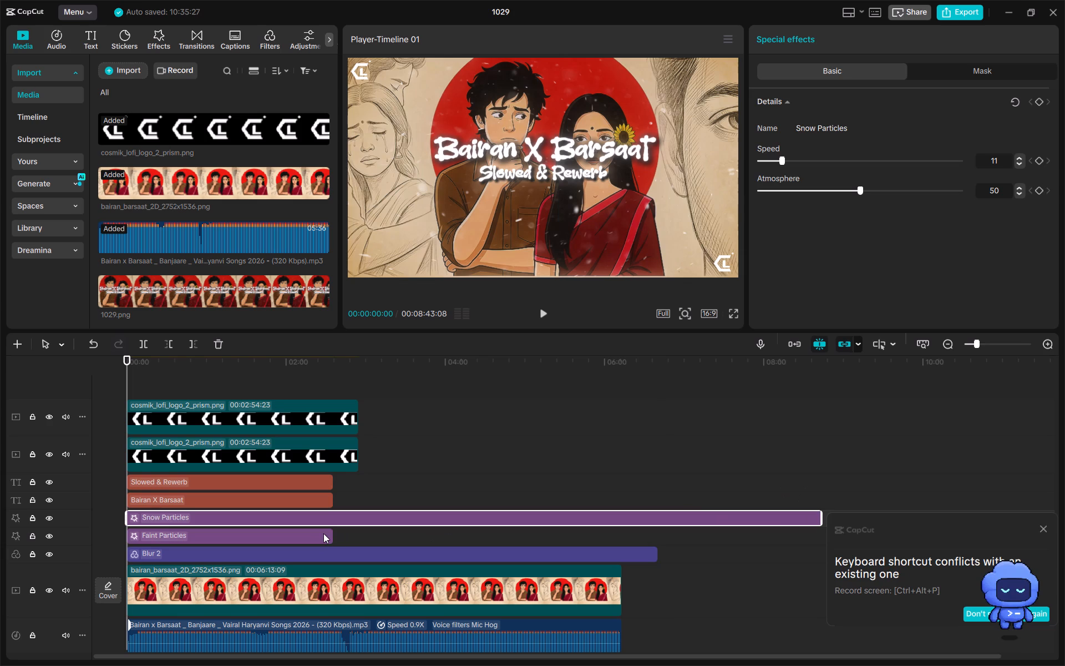
left_click_drag(334, 535, 787, 519)
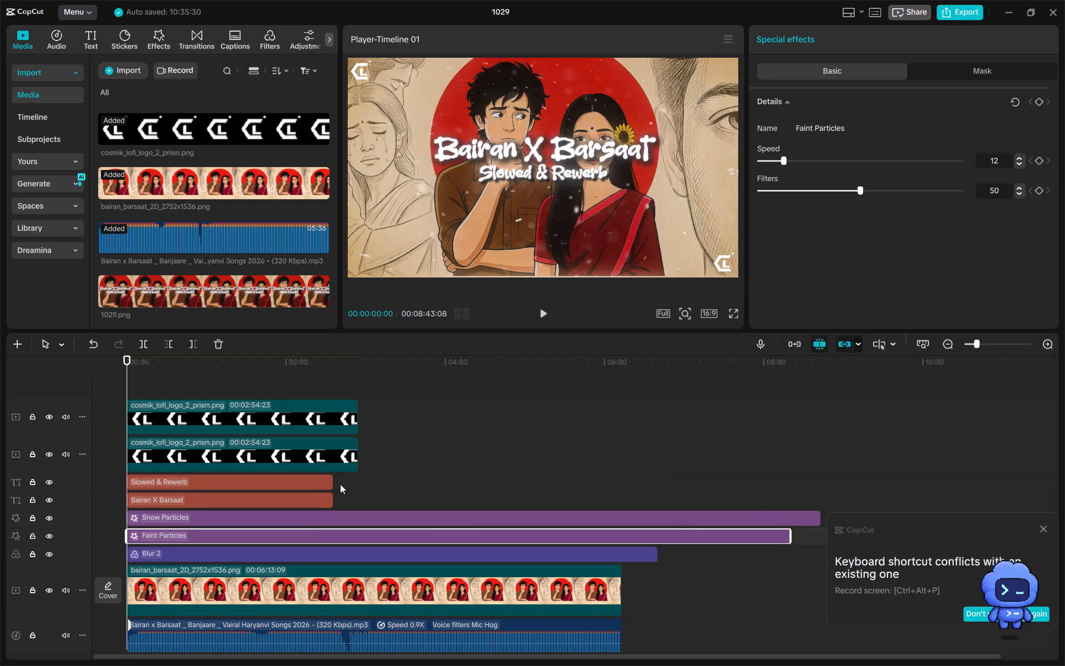
Extend the Slowed & Rewerb and Bairan X Barsaat text clips past the end of the audio.
left_click(340, 484)
left_click(319, 481)
left_click_drag(333, 481, 385, 487)
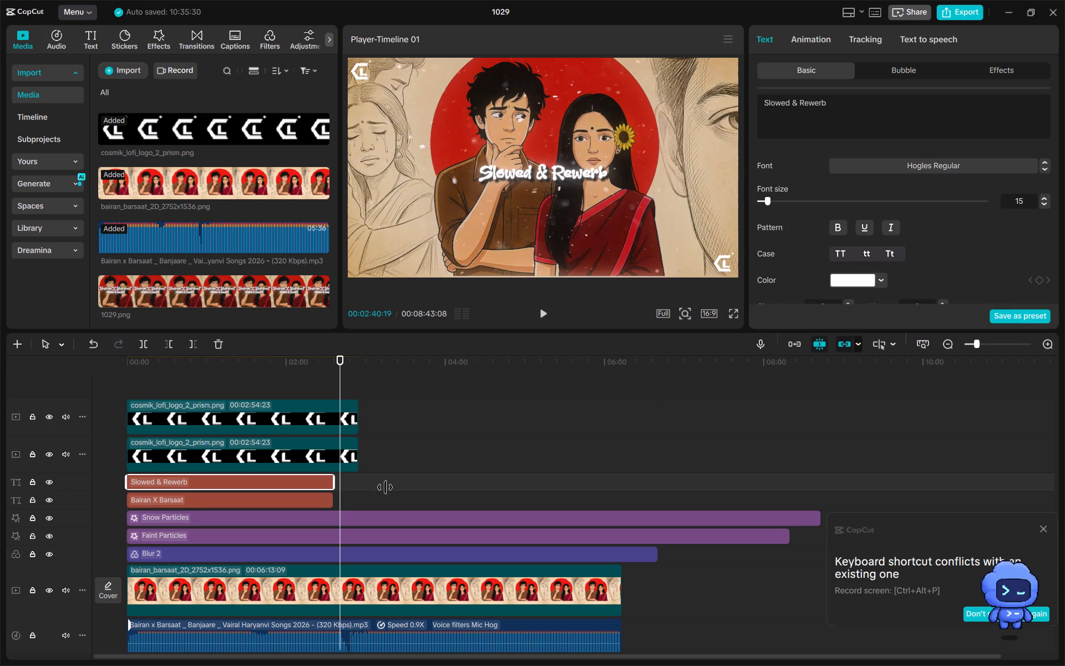
left_click_drag(385, 487, 744, 483)
left_click(326, 496)
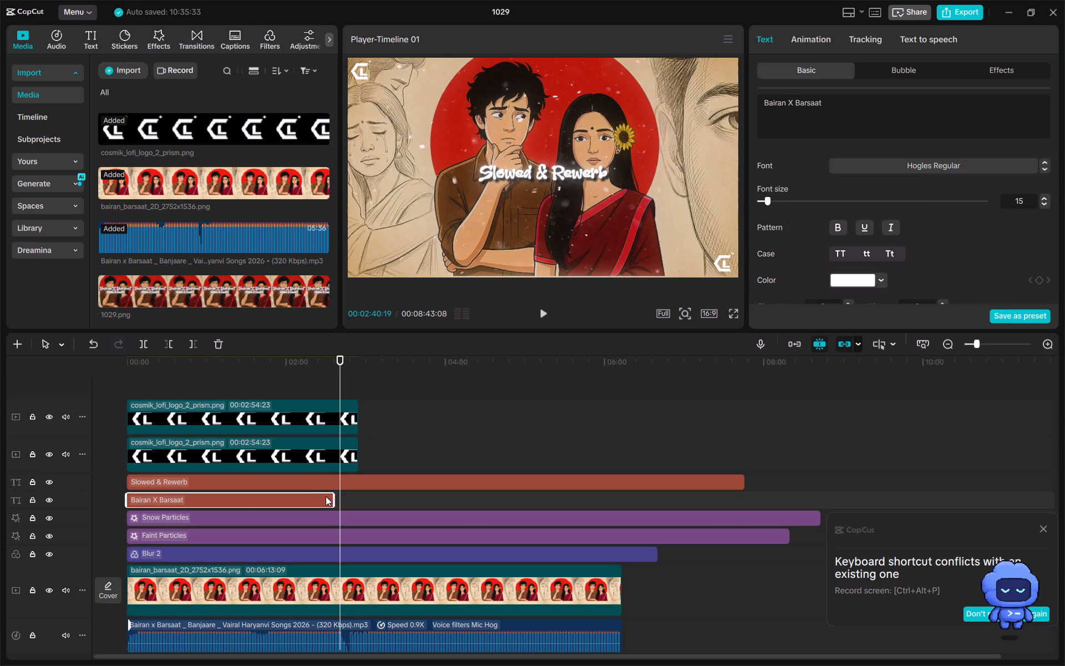
left_click_drag(332, 497, 769, 472)
Extend the two logo clips past the audio's end, the lower track to about 7:11 and the upper track to about 6:35.
left_click(343, 449)
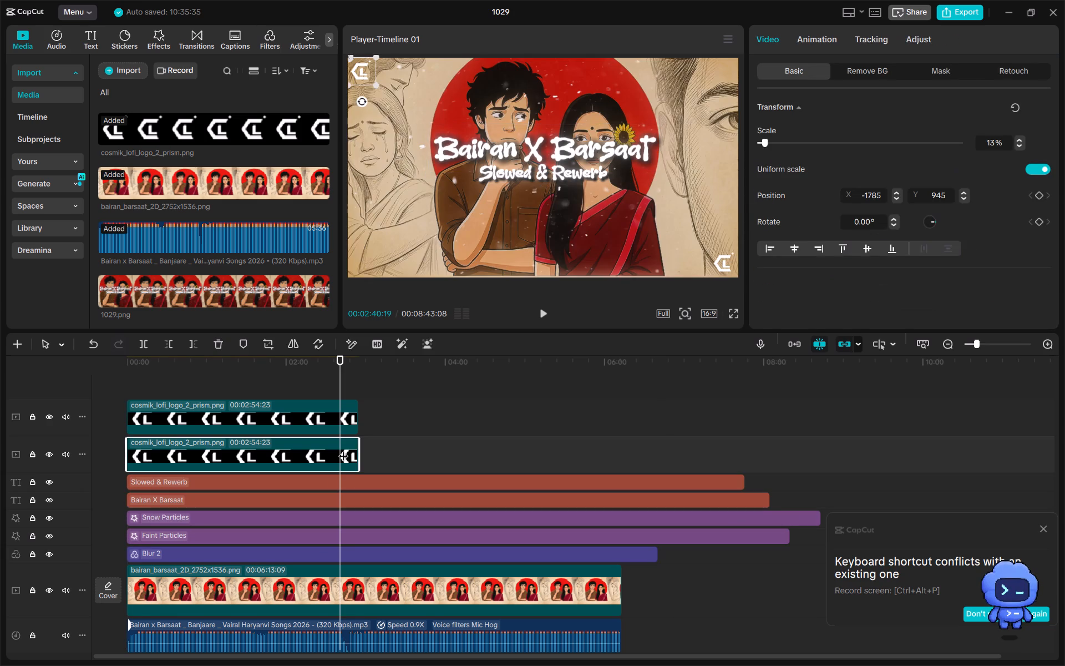
left_click(363, 448)
left_click(356, 446)
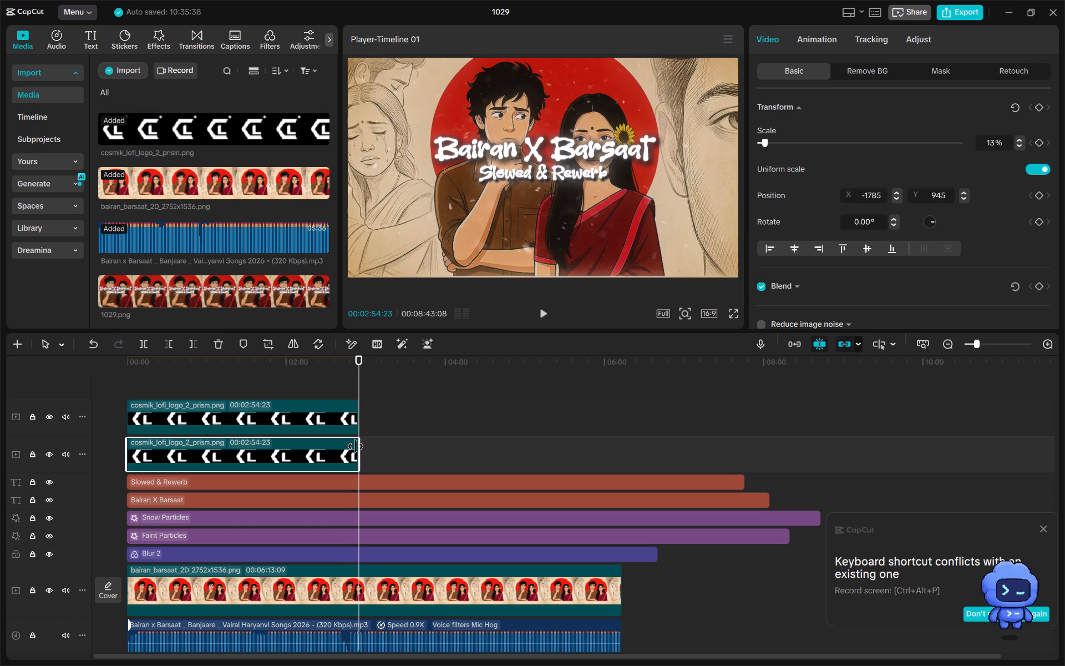
left_click_drag(356, 446, 697, 457)
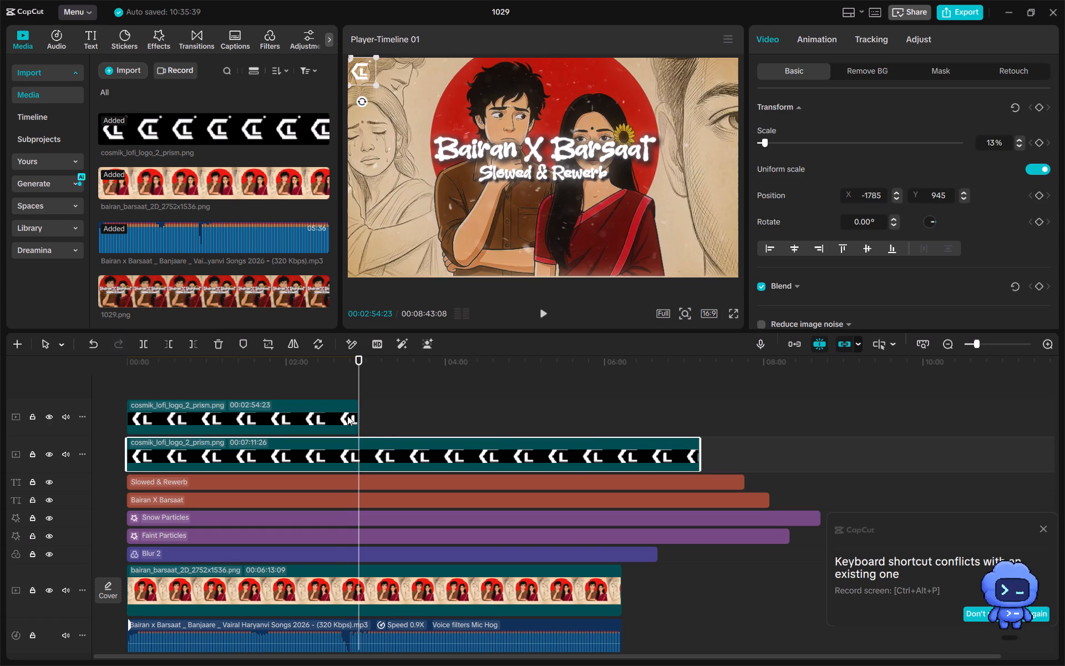
left_click(347, 416)
left_click_drag(359, 414, 648, 412)
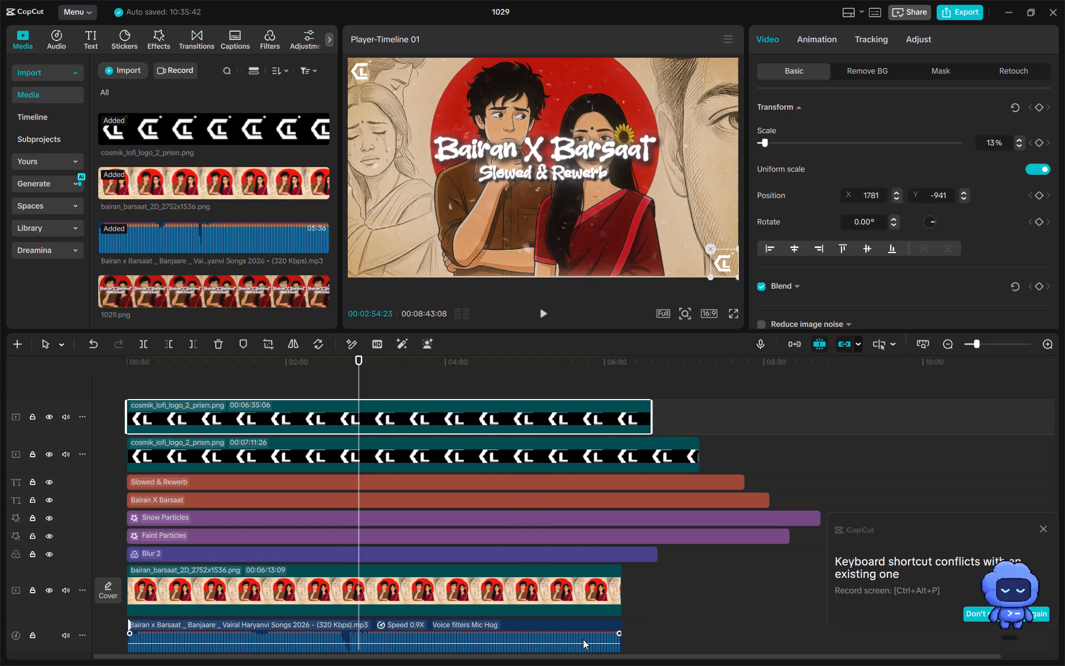
Trim the excess of the Blur 2 filter at the audio's end, 00:06:13:09.
left_click(583, 639)
key("Down")
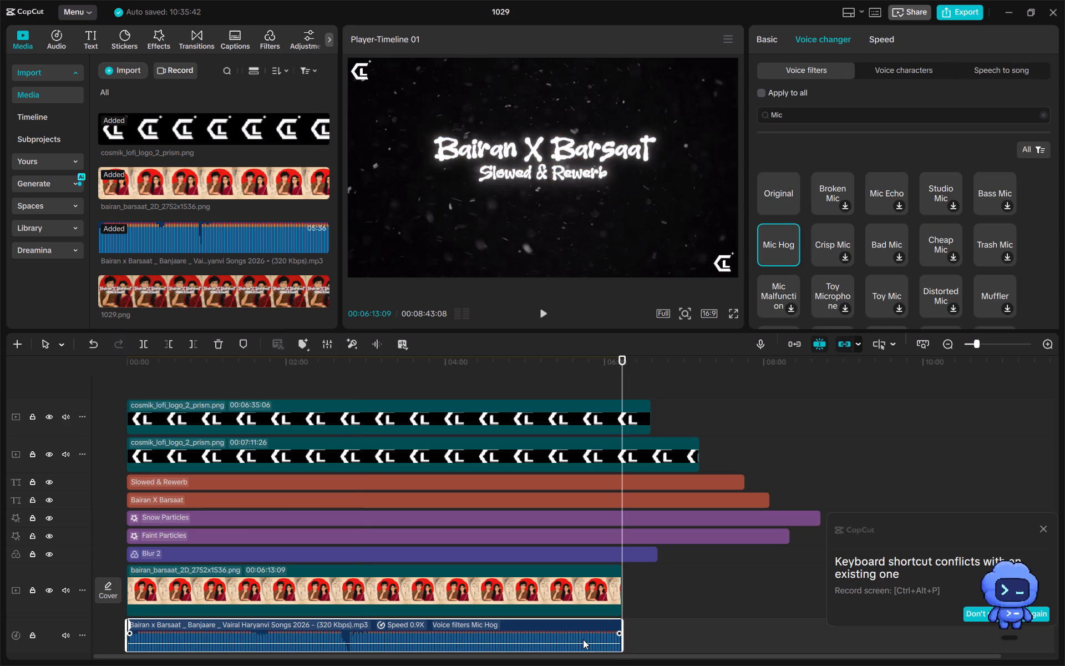
left_click(625, 555)
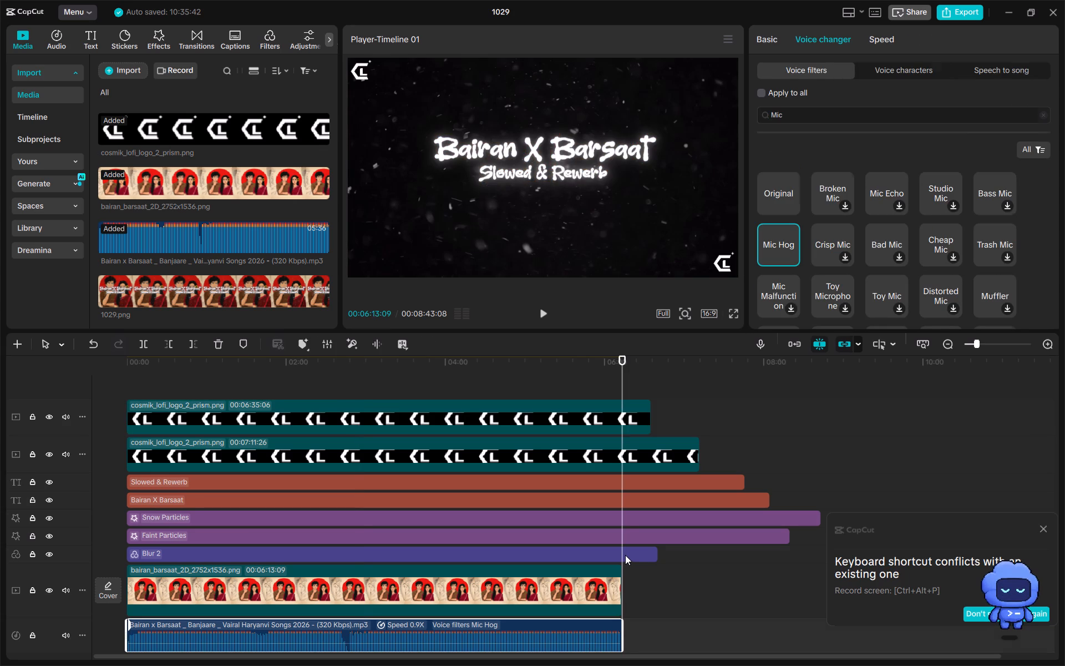
key("w")
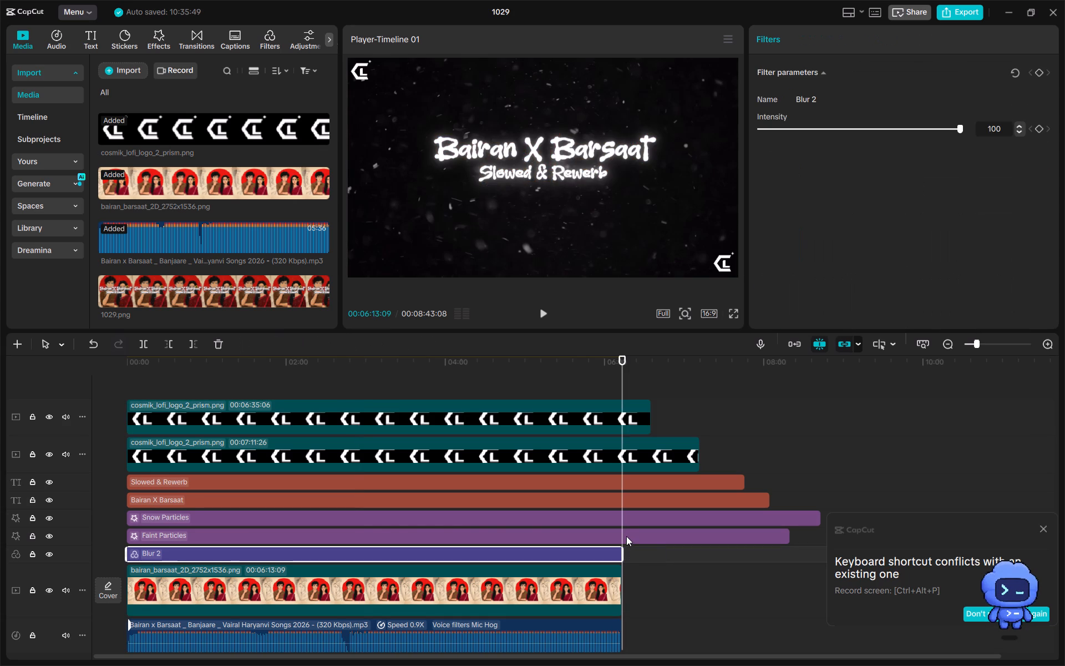
Trim the excess of the Faint Particles and Snow Particles effects at the audio's end, 00:06:13:09.
left_click(626, 536)
key("w")
left_click(627, 508)
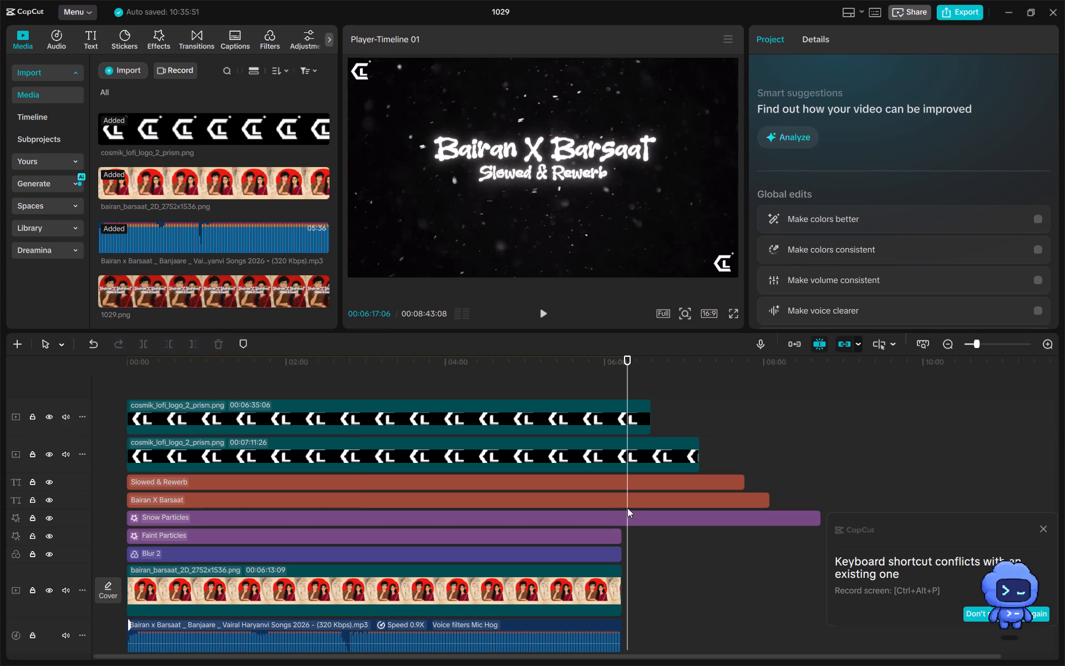
left_click(594, 638)
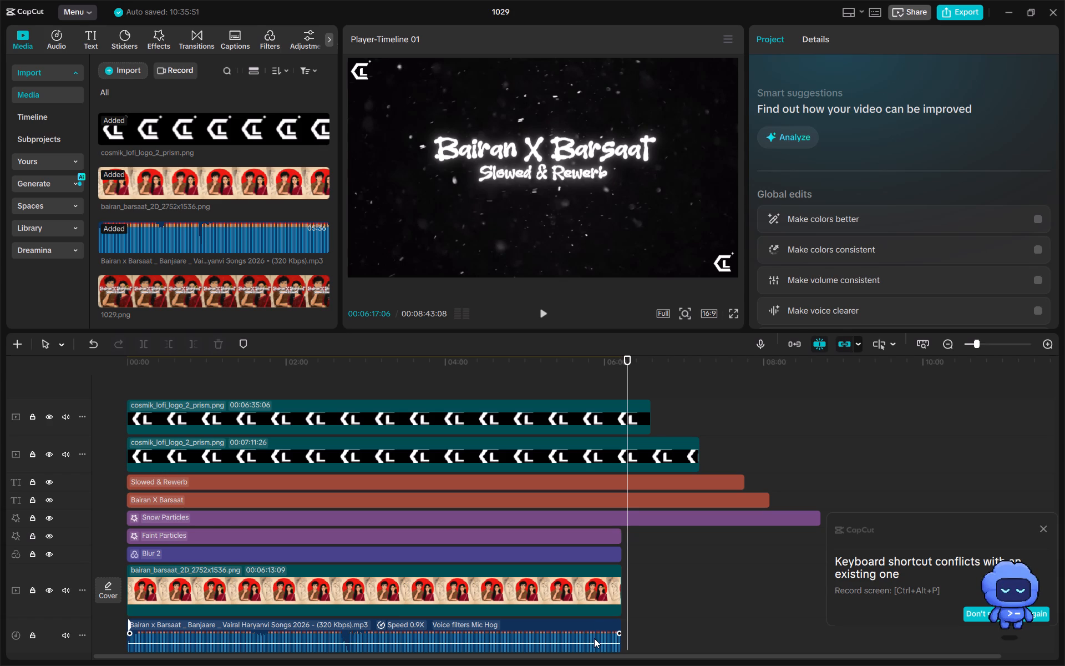
key("Down")
key("Down")
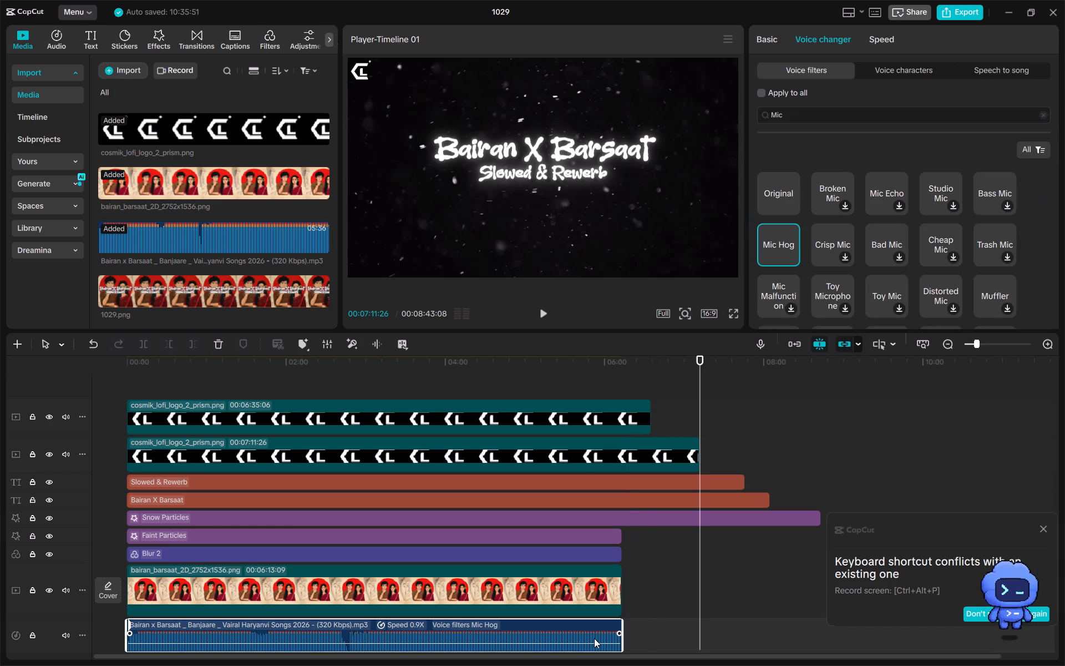
key("Left")
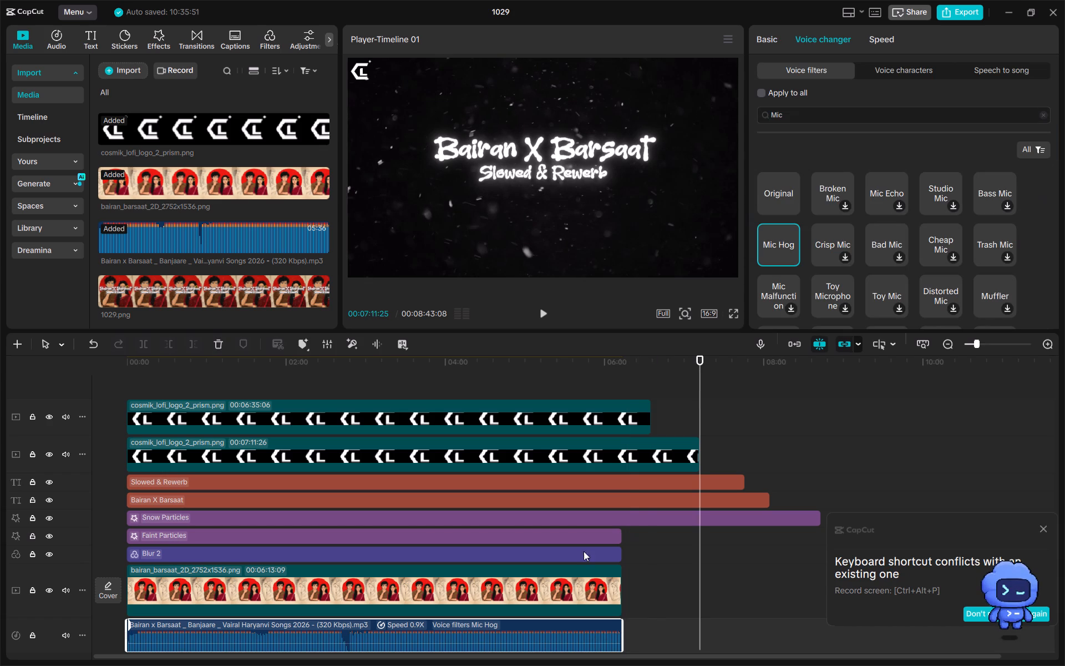
left_click(538, 378)
left_click(601, 644)
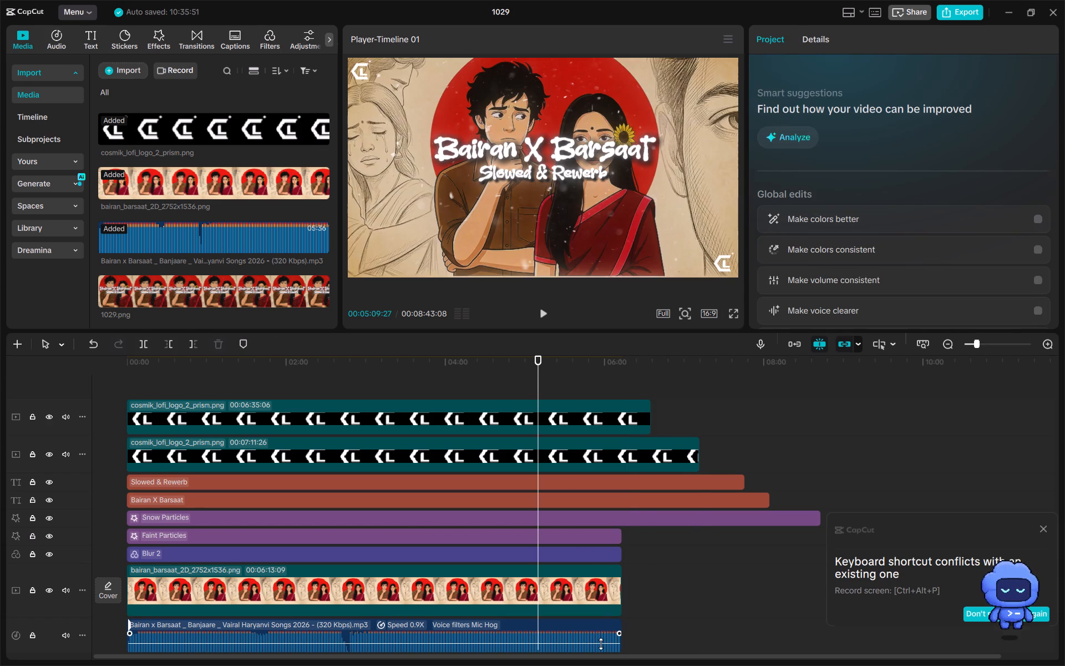
key("Down")
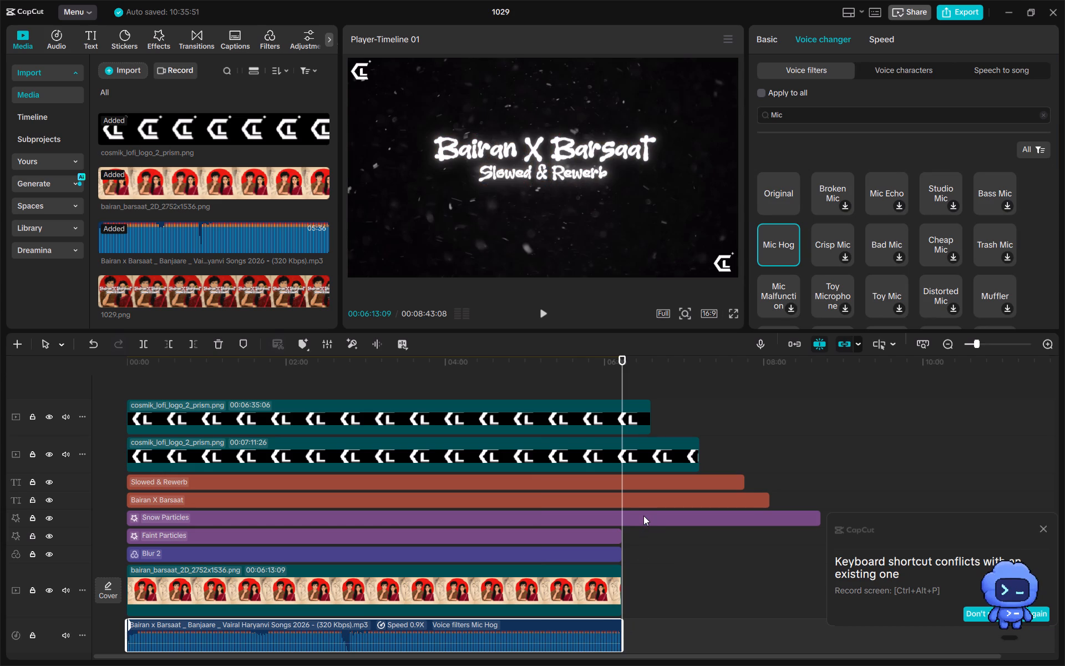
left_click(643, 516)
key("w")
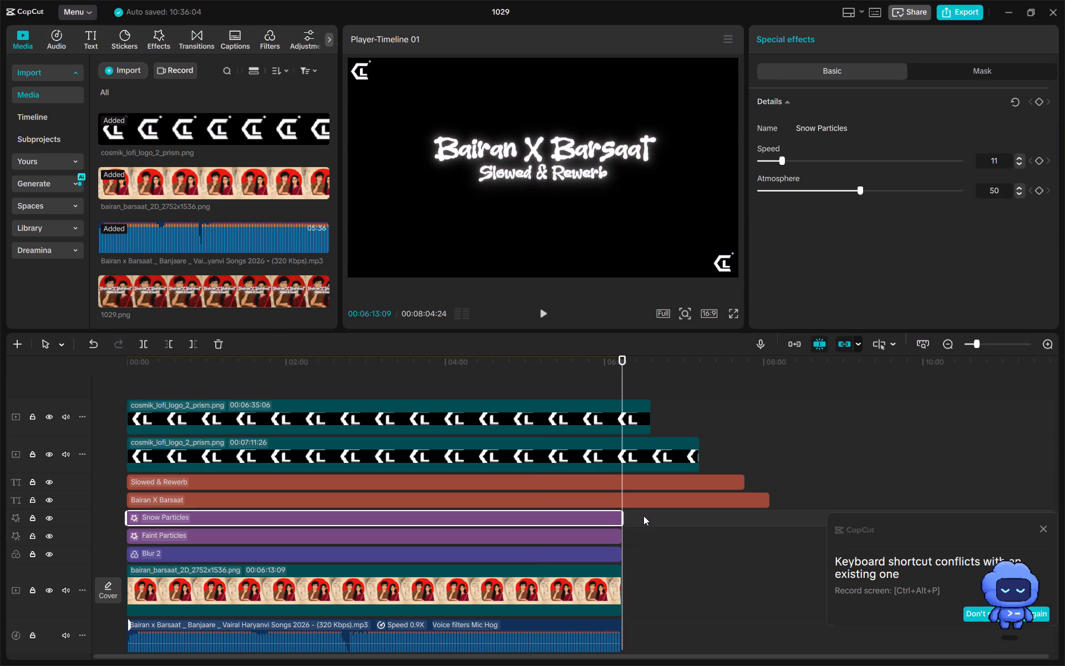
key("w")
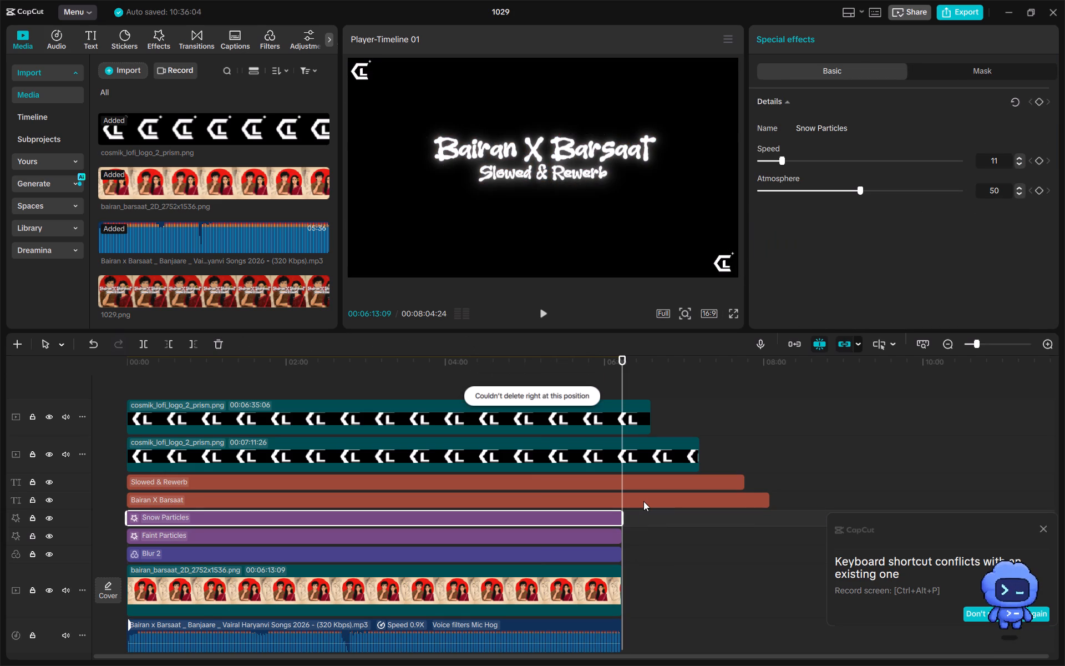
Trim the Bairan X Barsaat and Slowed & Rewerb text clips at the audio's end, 00:06:13:09.
left_click(643, 501)
key("w")
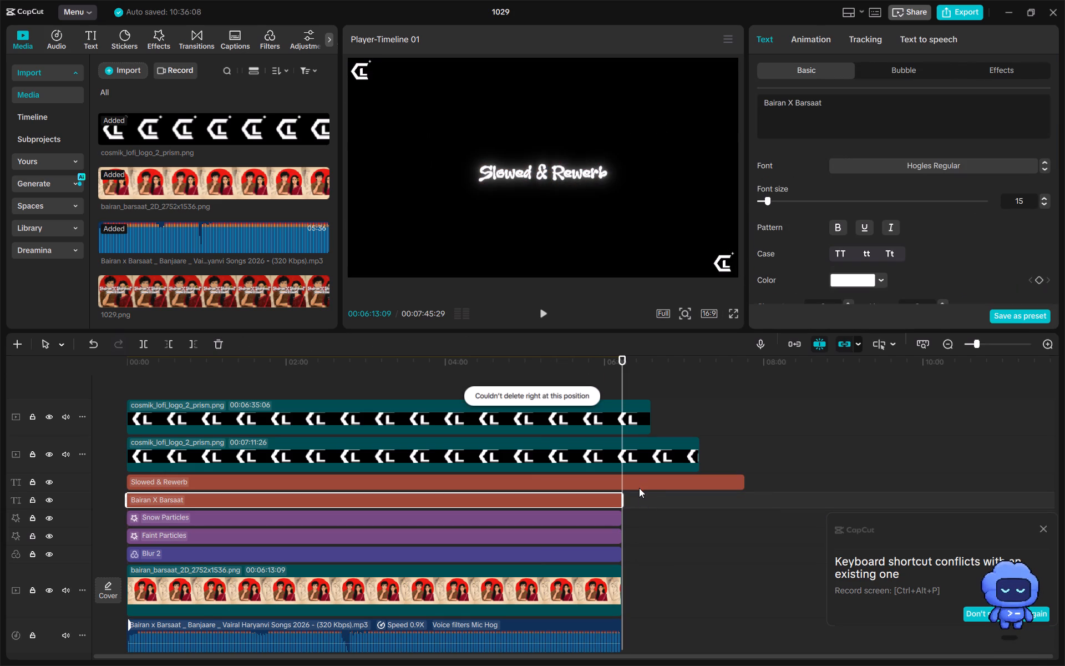
left_click(639, 486)
key("w")
Trim both cosmik_lofi_logo_2_prism.png logo clips at the audio's end, 00:06:13:09.
left_click(633, 452)
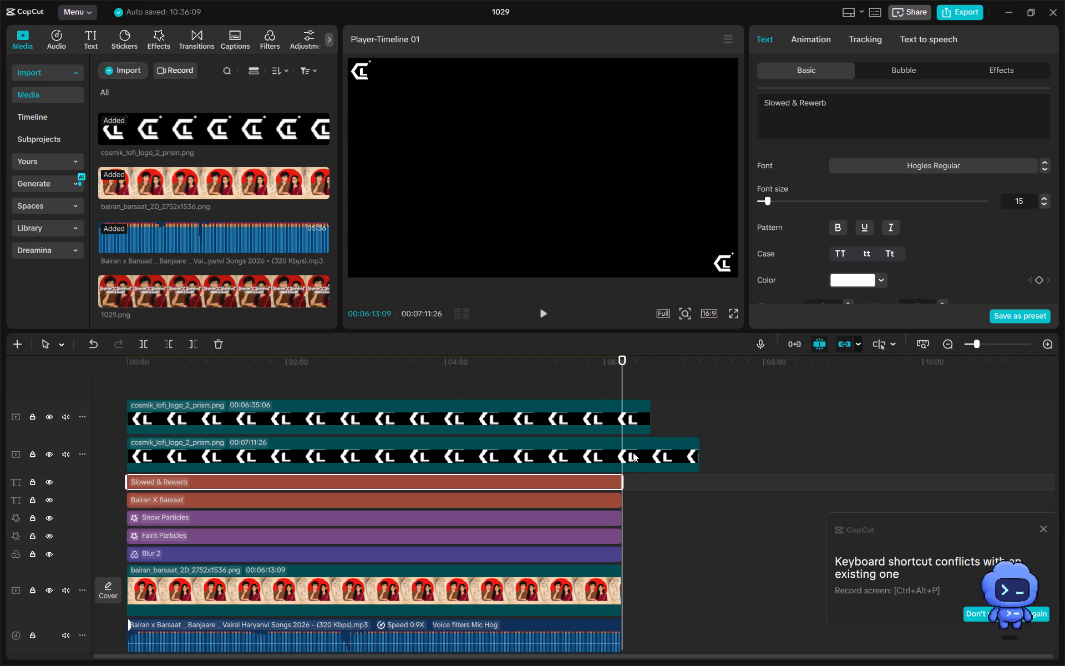
key("w")
left_click(628, 417)
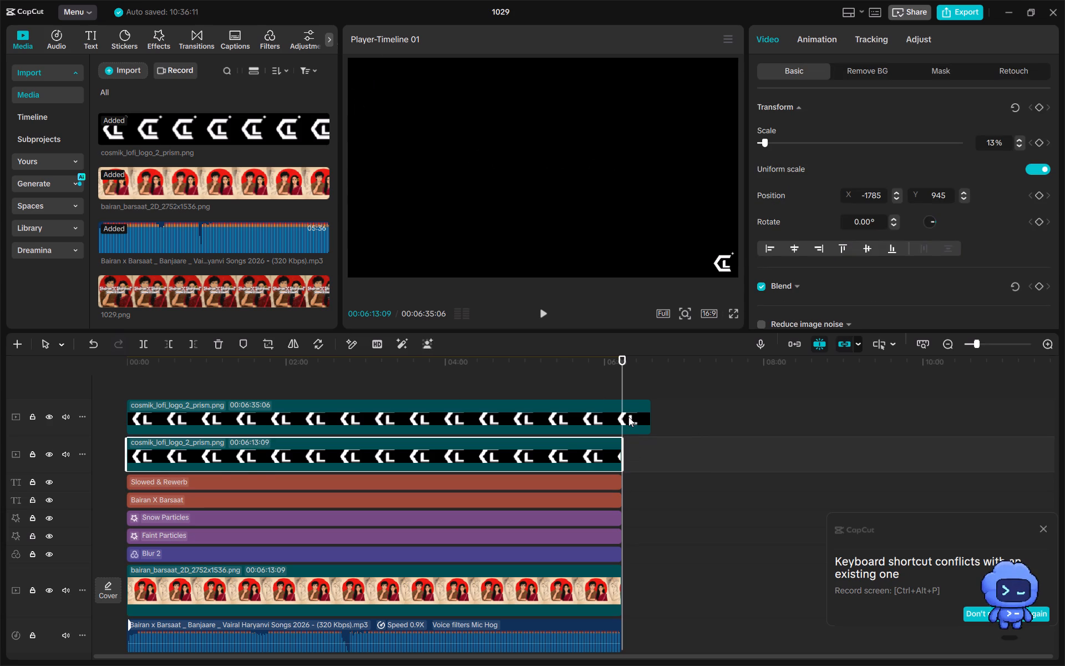
key("w")
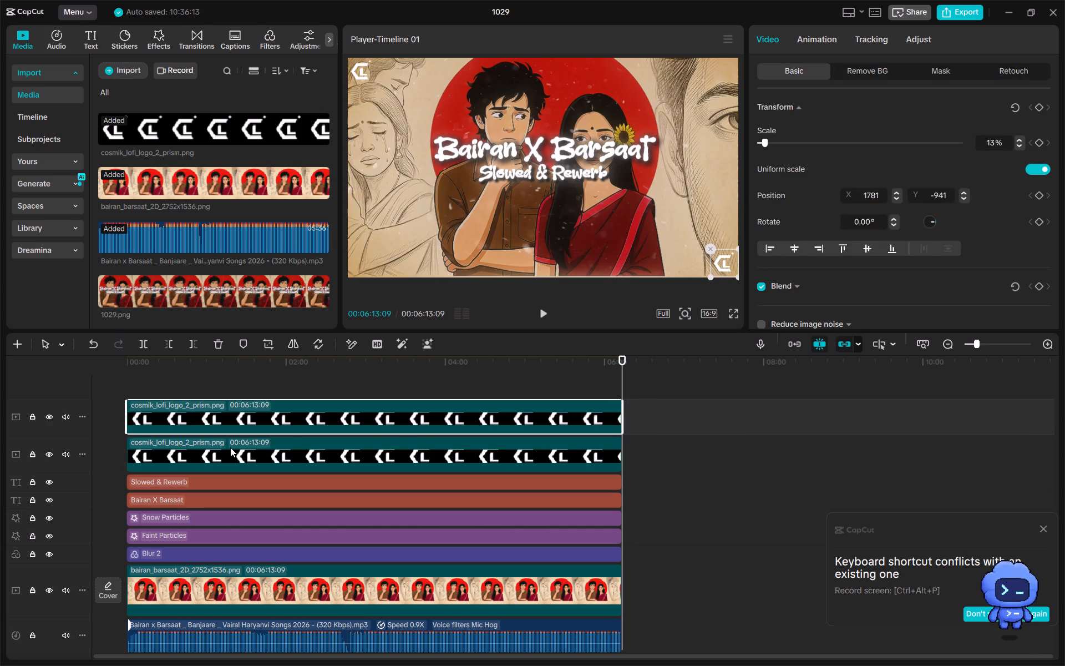
Play the finished timeline from the very beginning for about 18 seconds to check picture and sound.
left_click(266, 389)
left_click_drag(266, 389, 37, 418)
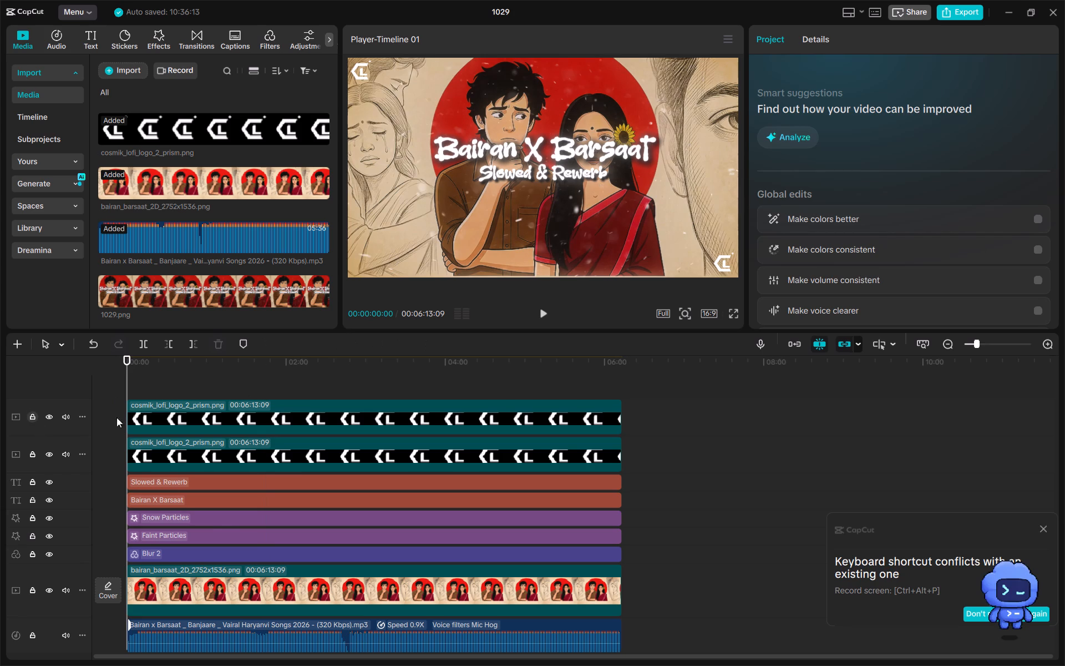
key("space")
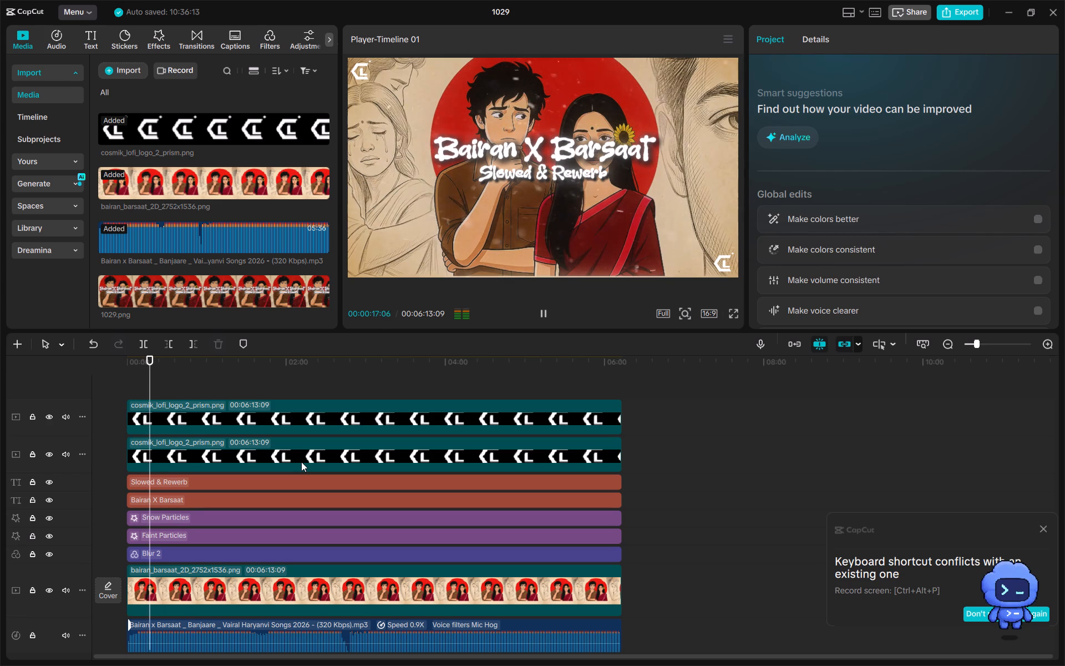
key("space")
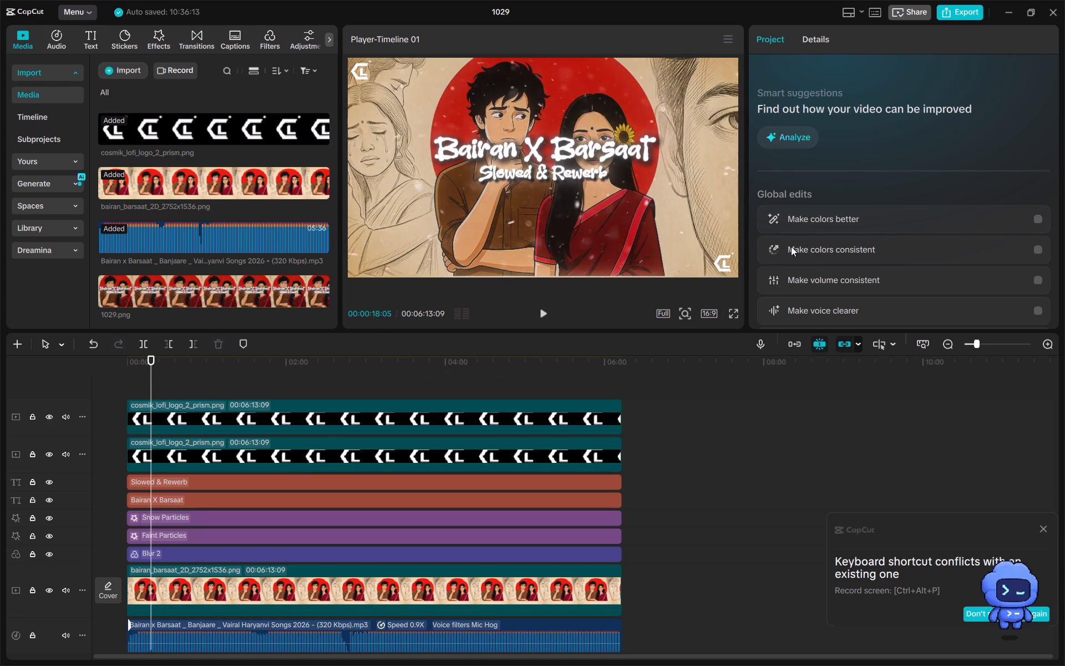
Open the export settings and name the exported video bairan_X_barsaat_video.
left_click(955, 8)
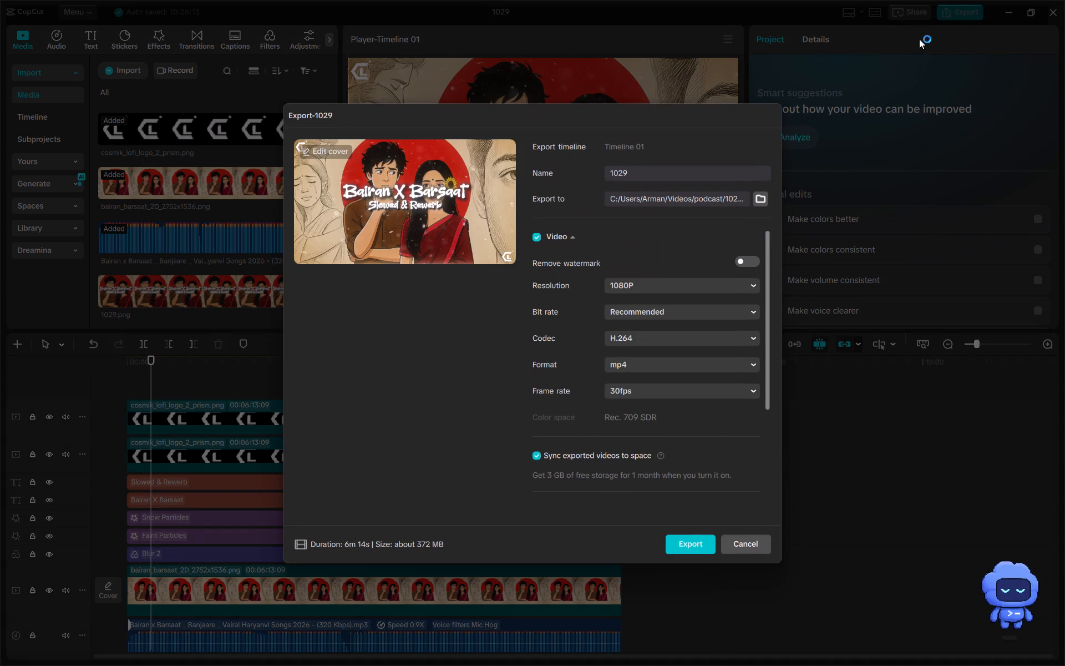
left_click(653, 173)
key("BackSpace")
key("BackSpace")
key("BackSpace")
key("BackSpace")
key("BackSpace")
key("BackSpace")
key("BackSpace")
key("BackSpace")
key("BackSpace")
key("BackSpace")
key("BackSpace")
key("BackSpace")
key("BackSpace")
key("BackSpace")
key("BackSpace")
key("BackSpace")
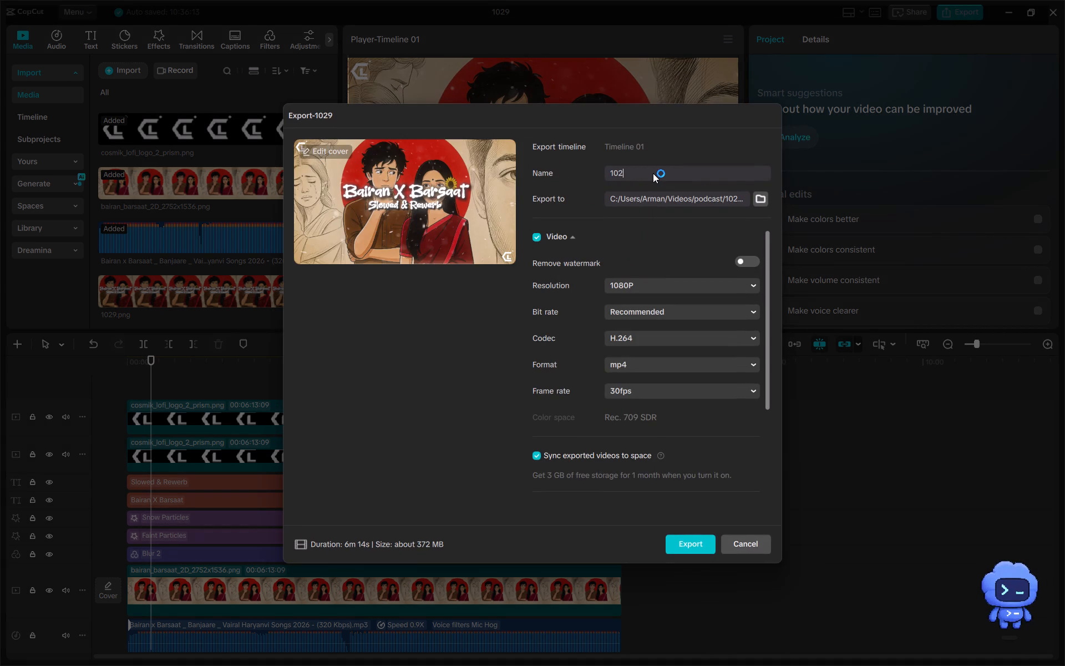
type("bairan")
key("shift+underscore")
type("X_")
type("barsaat")
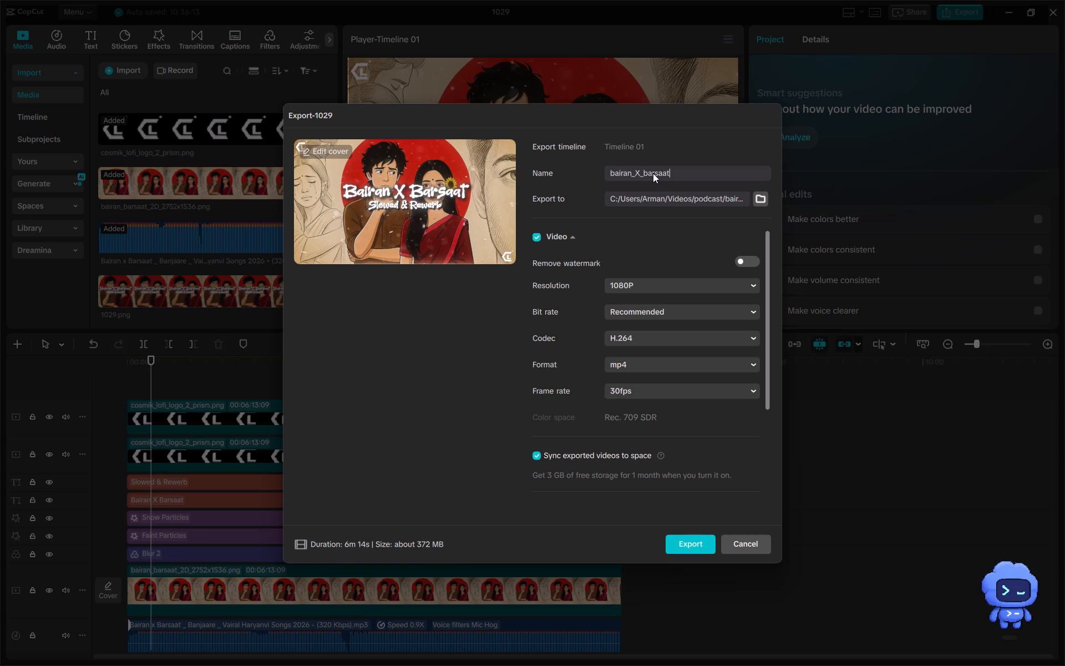
type("_c")
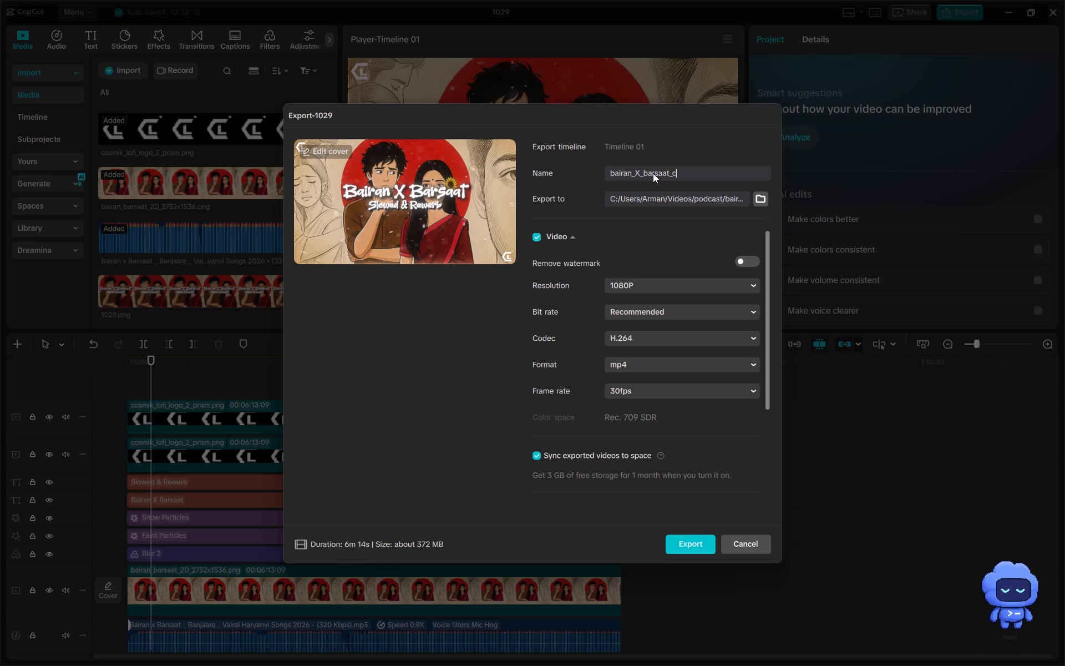
key("BackSpace")
type("video")
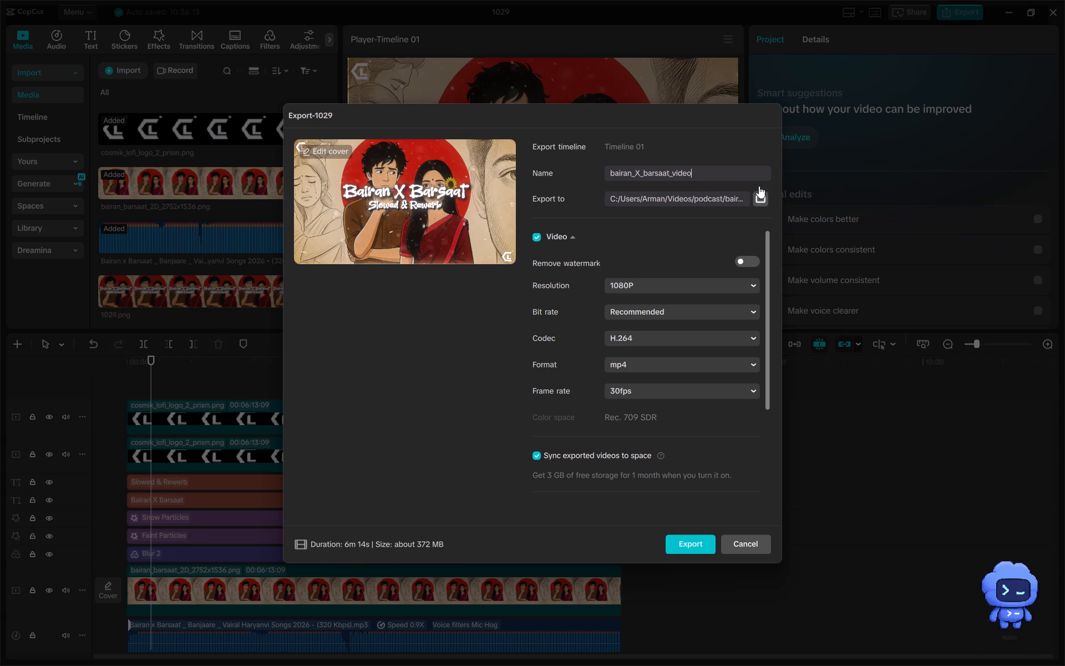
Choose the podcast folder as the export location and start exporting the video.
left_click(758, 198)
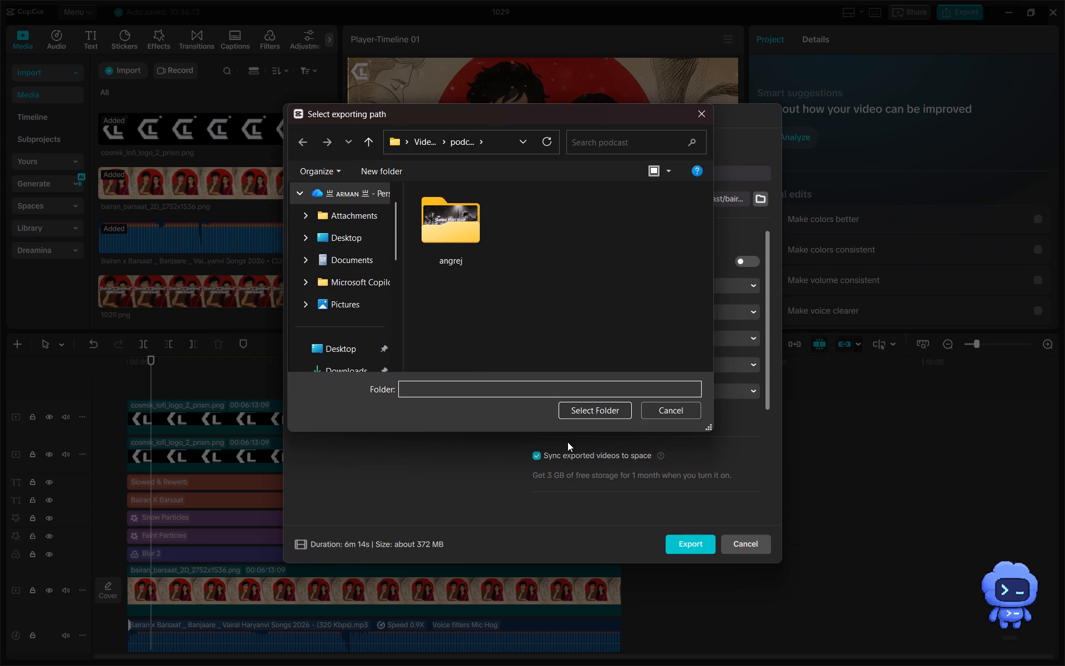
left_click(594, 414)
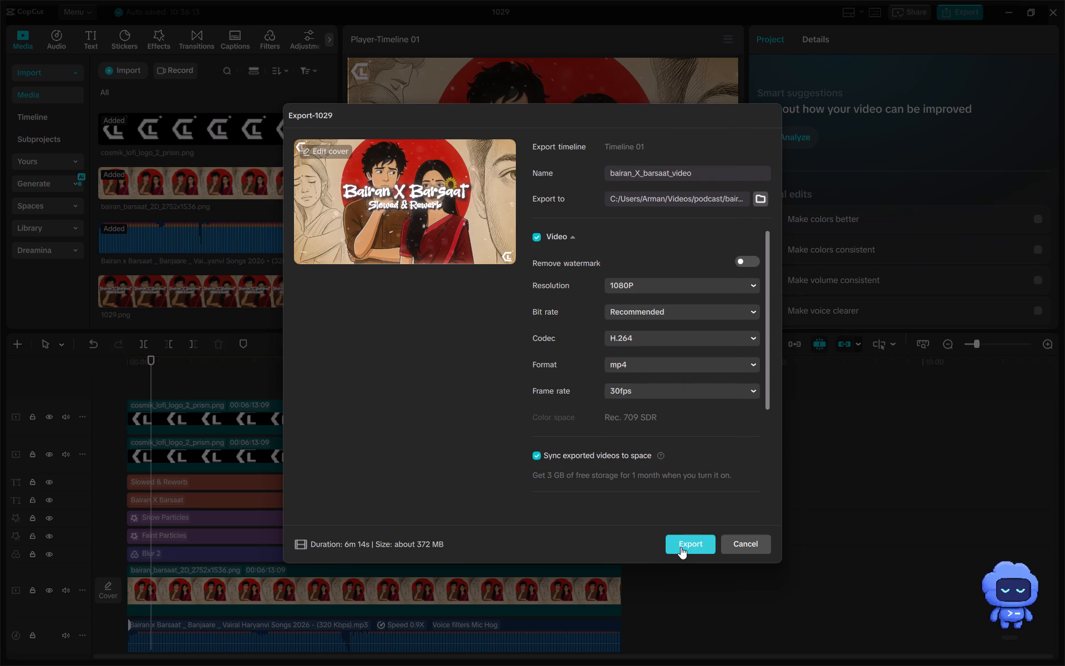
left_click(681, 547)
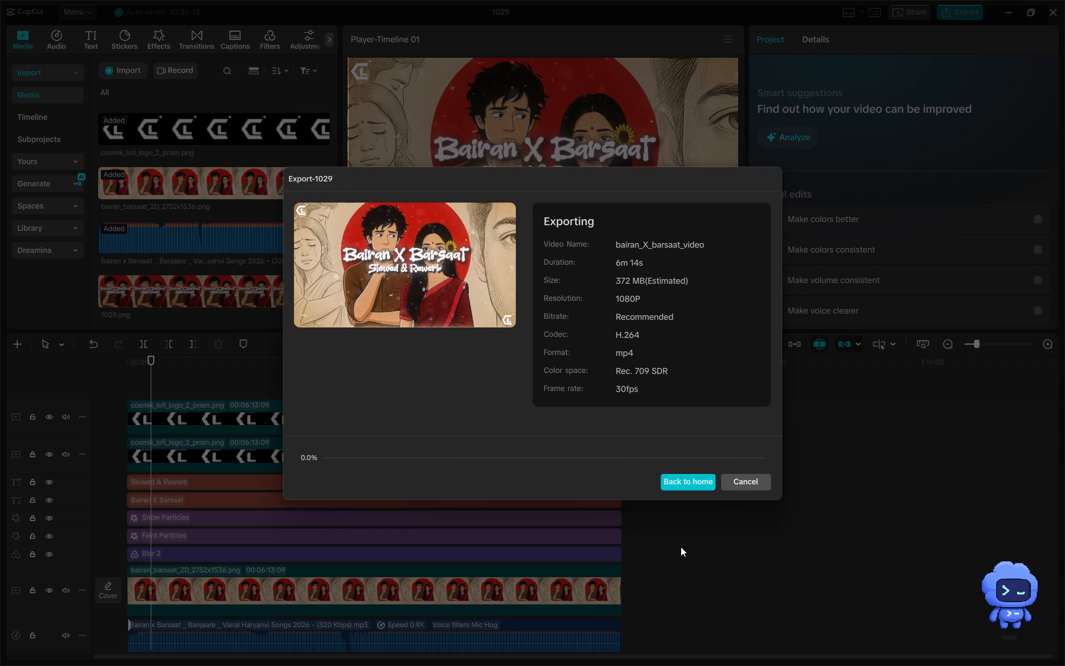